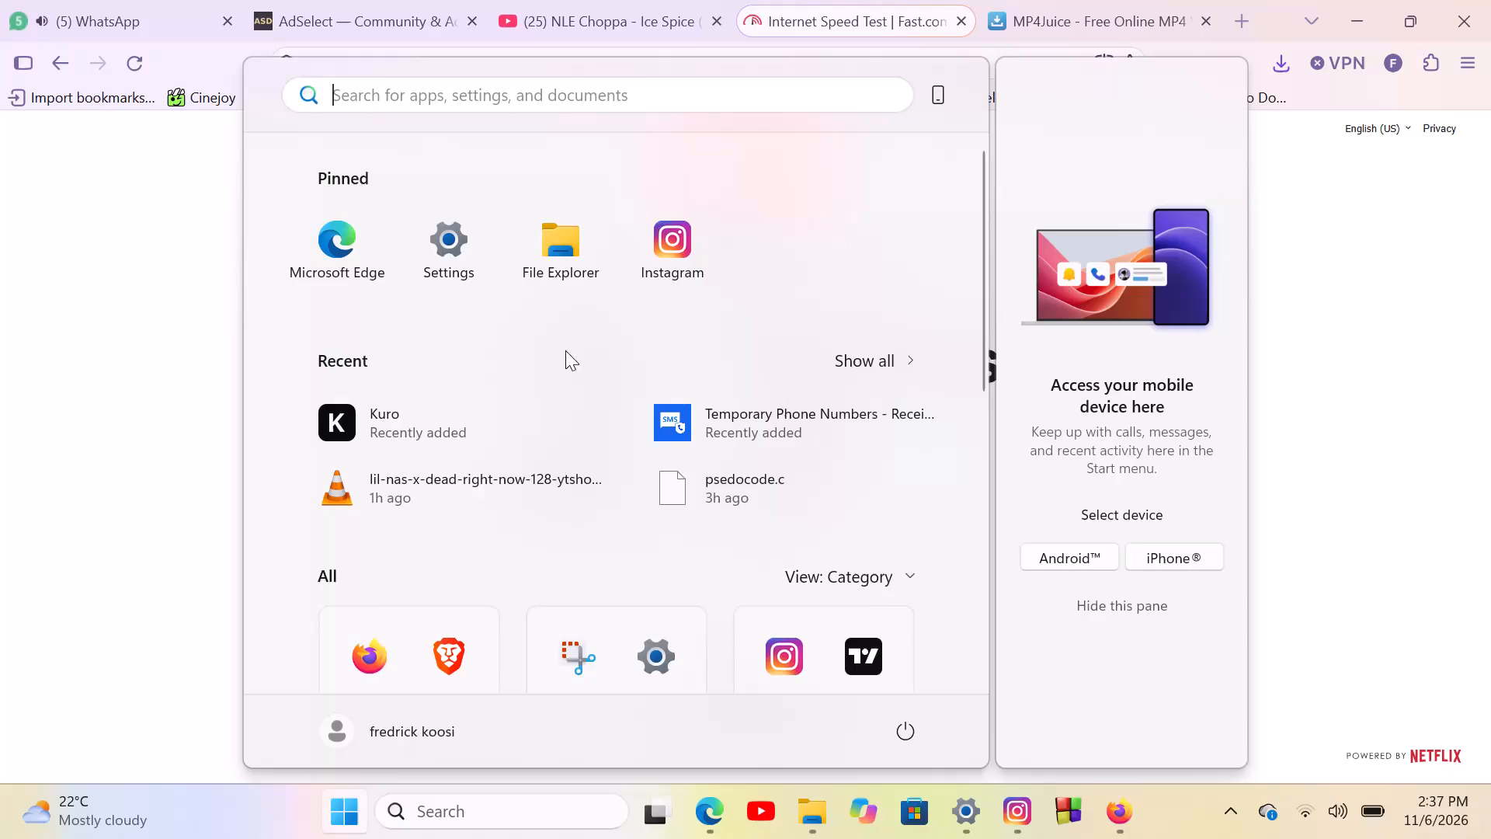
Launch Google Chrome with the Richard profile and maximize its window.
left_click(314, 809)
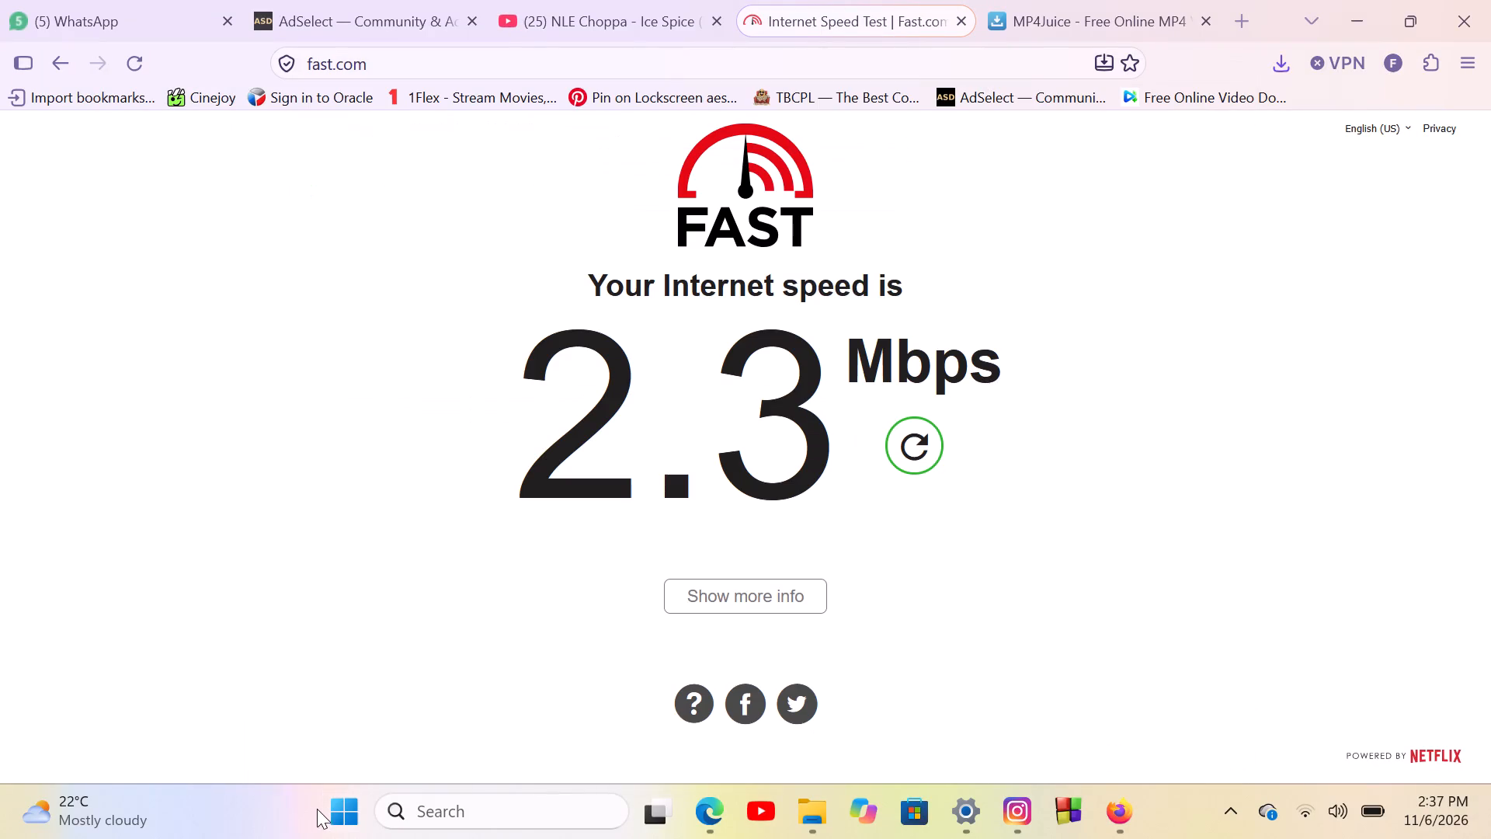
left_click(342, 807)
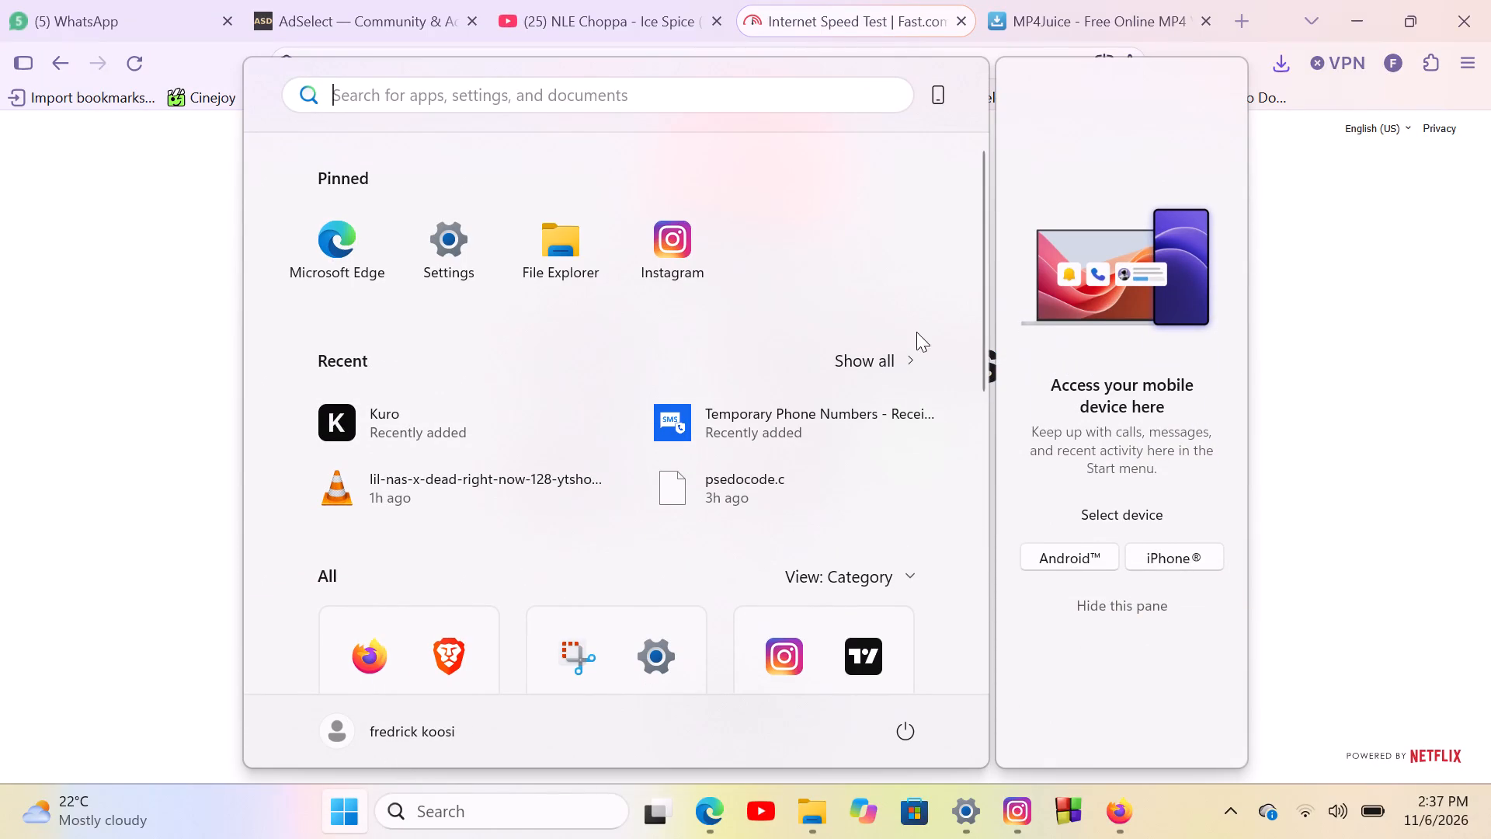
left_click_drag(981, 309, 982, 395)
left_click(391, 538)
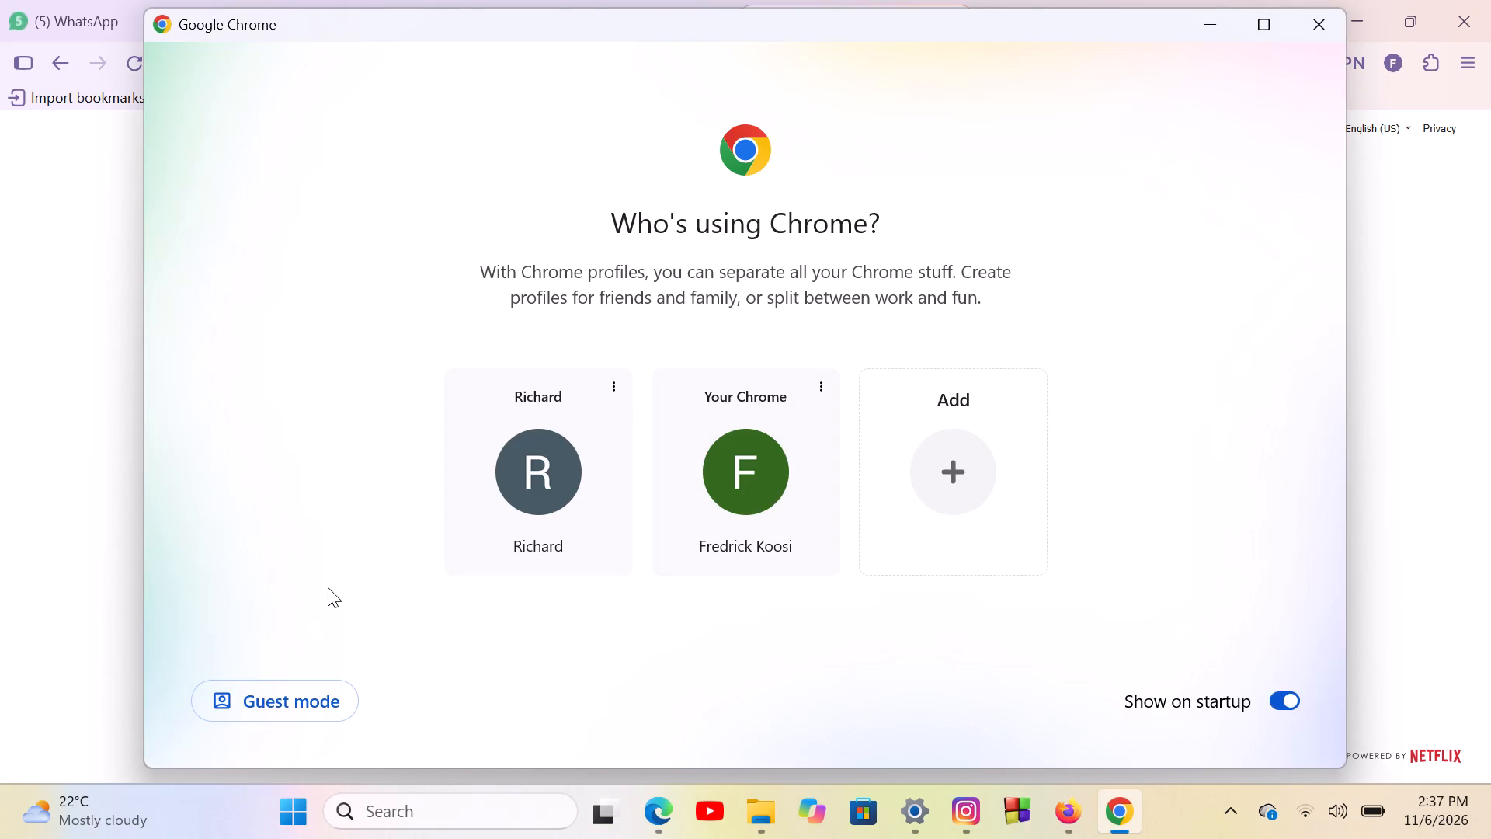
left_click(547, 515)
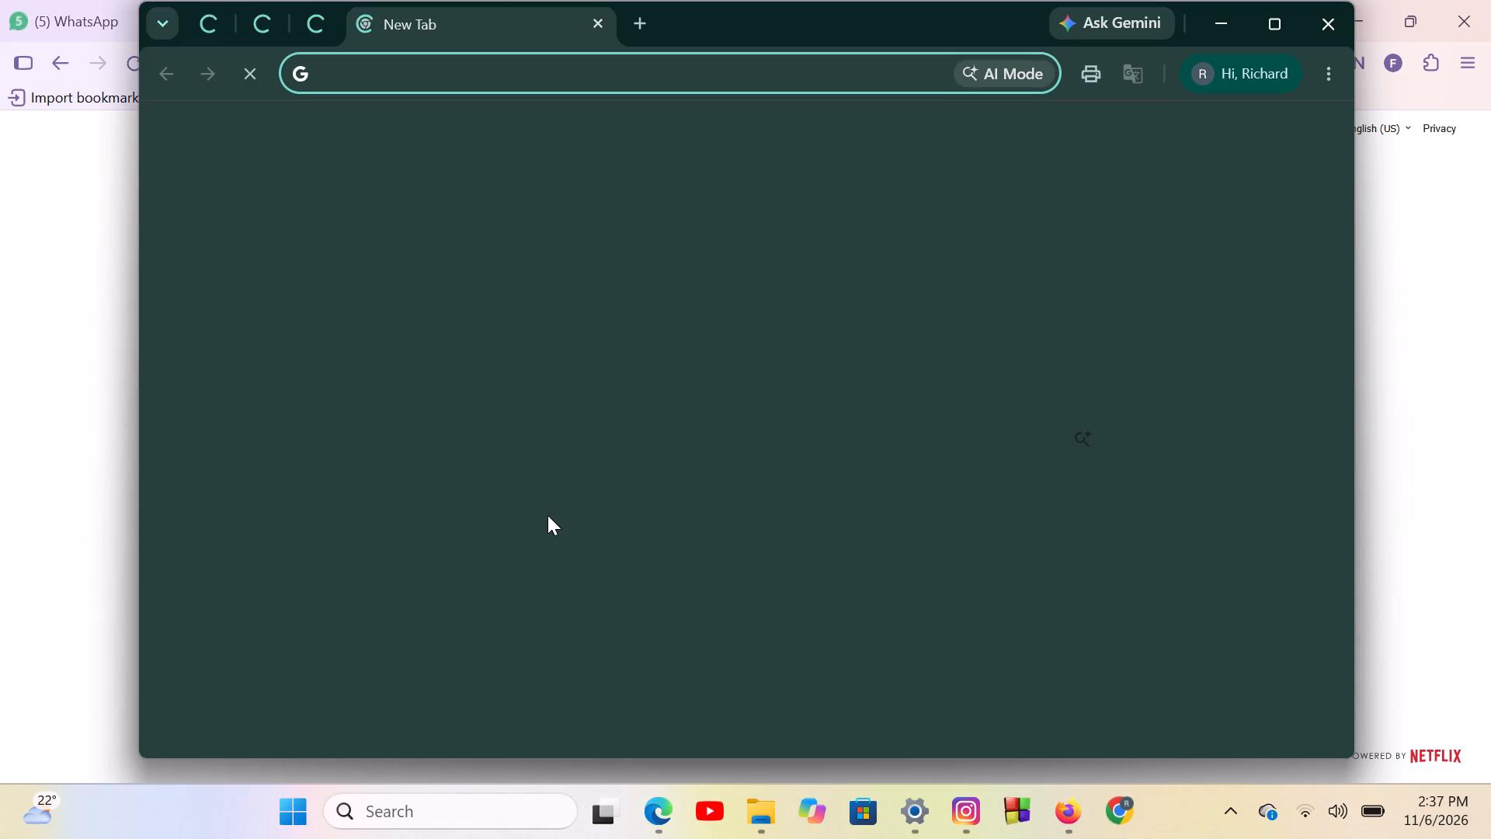
left_click(1262, 24)
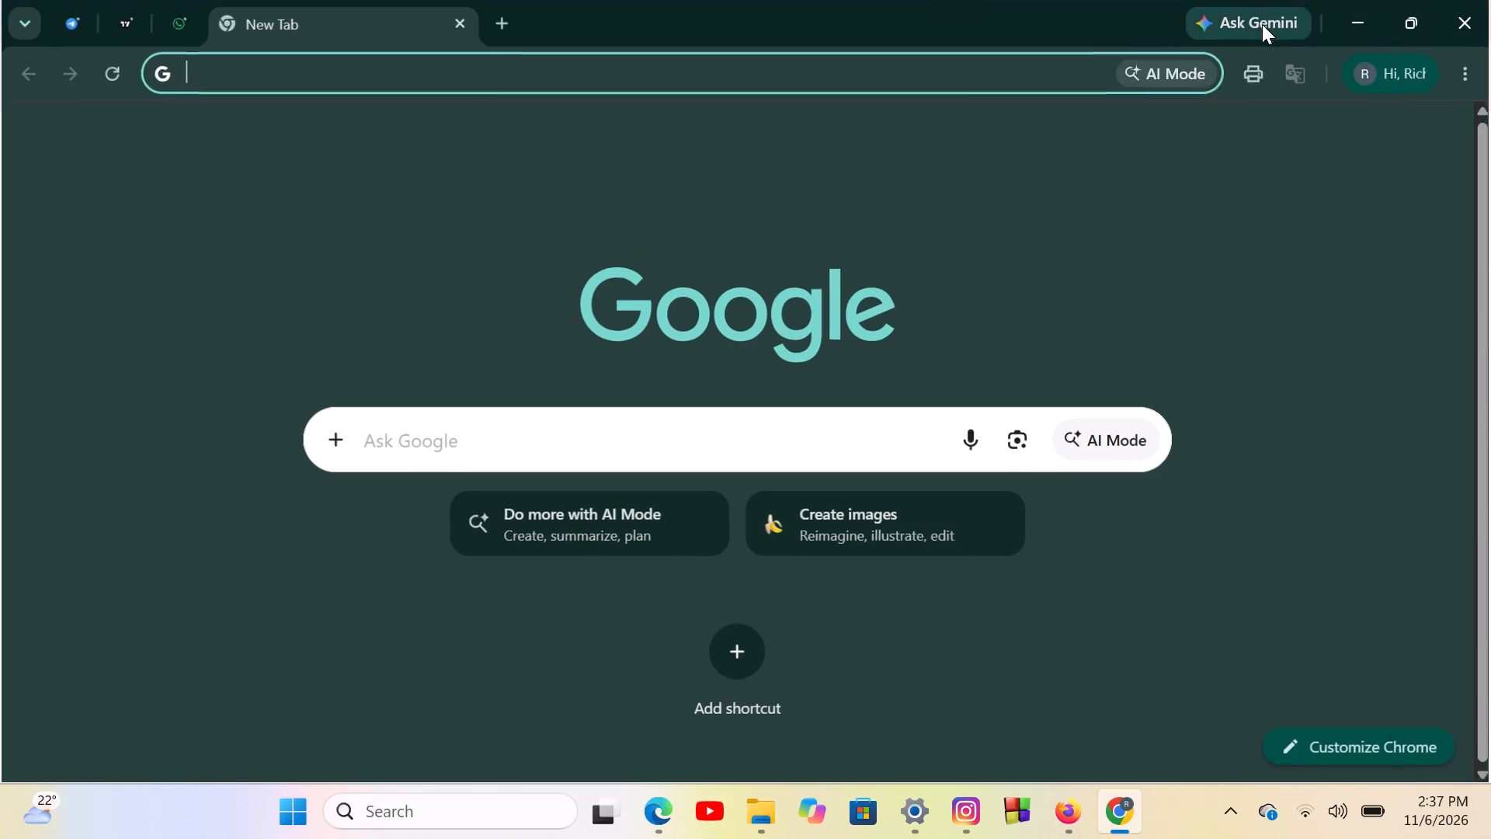
Switch to the TradingView chart and change its symbol to GBPJPY from the FX_IDC source.
left_click(122, 20)
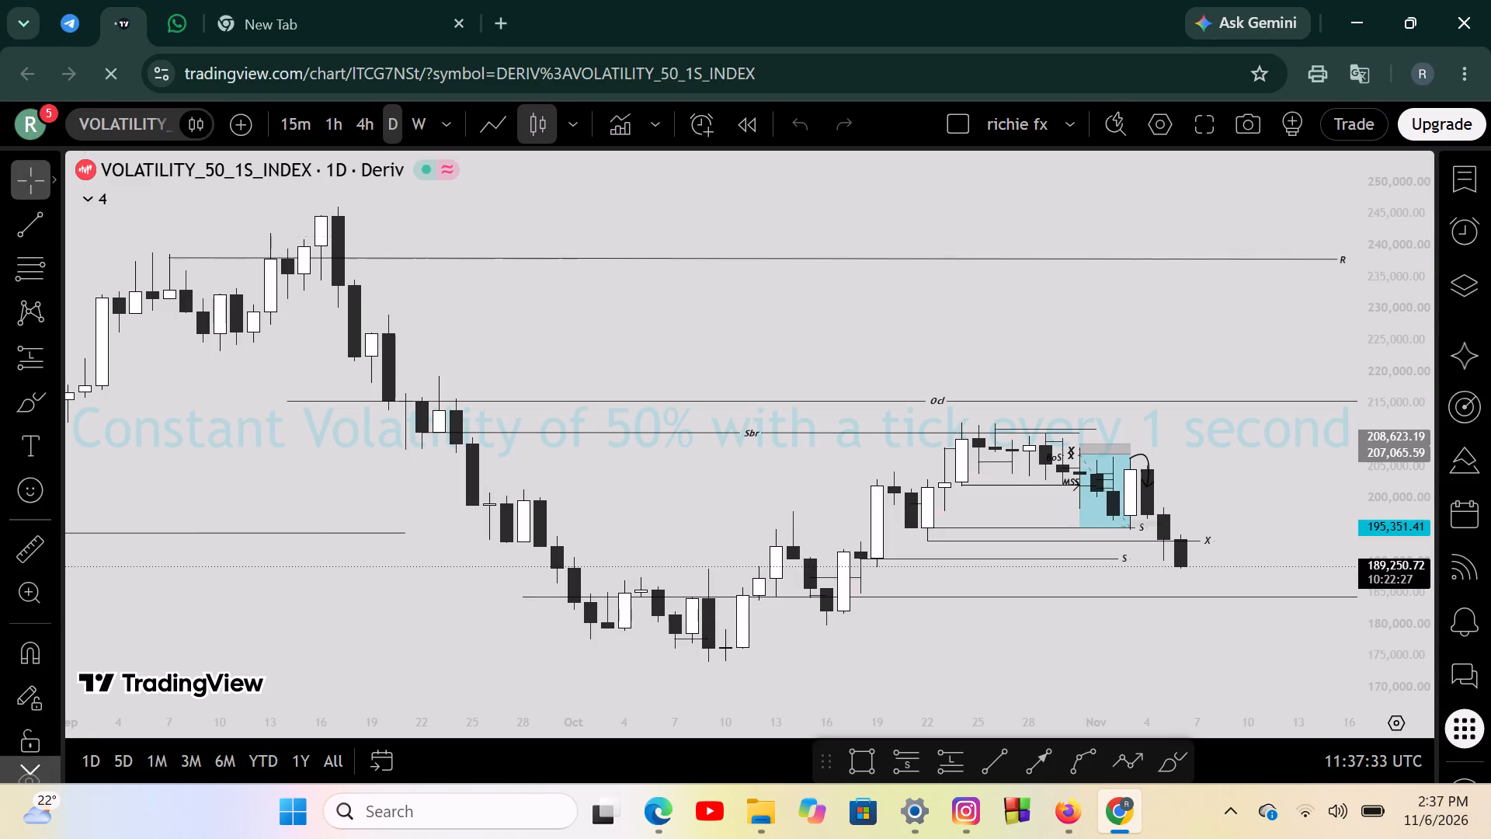
left_click(136, 120)
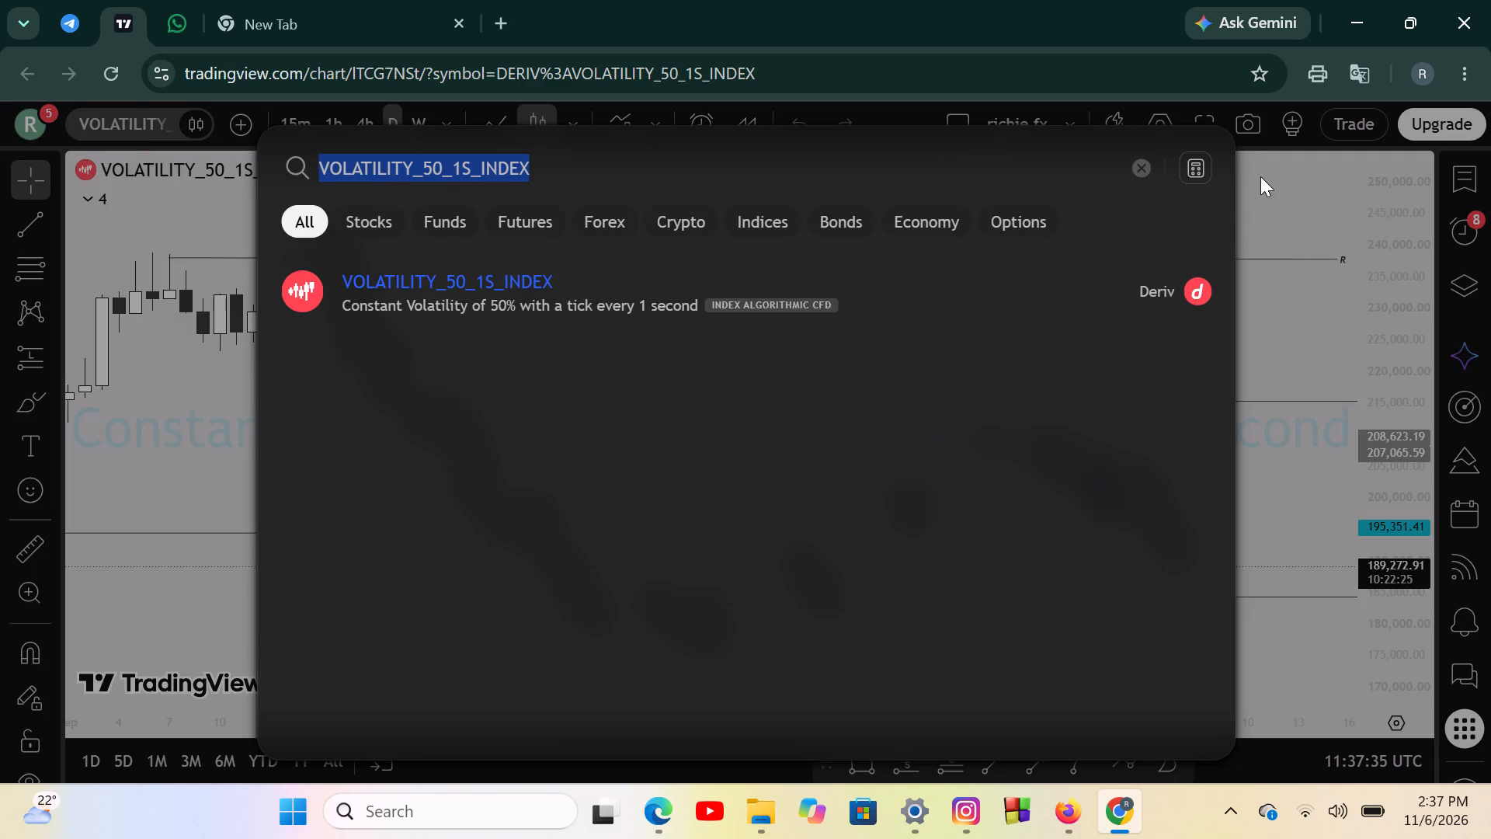
left_click(1137, 163)
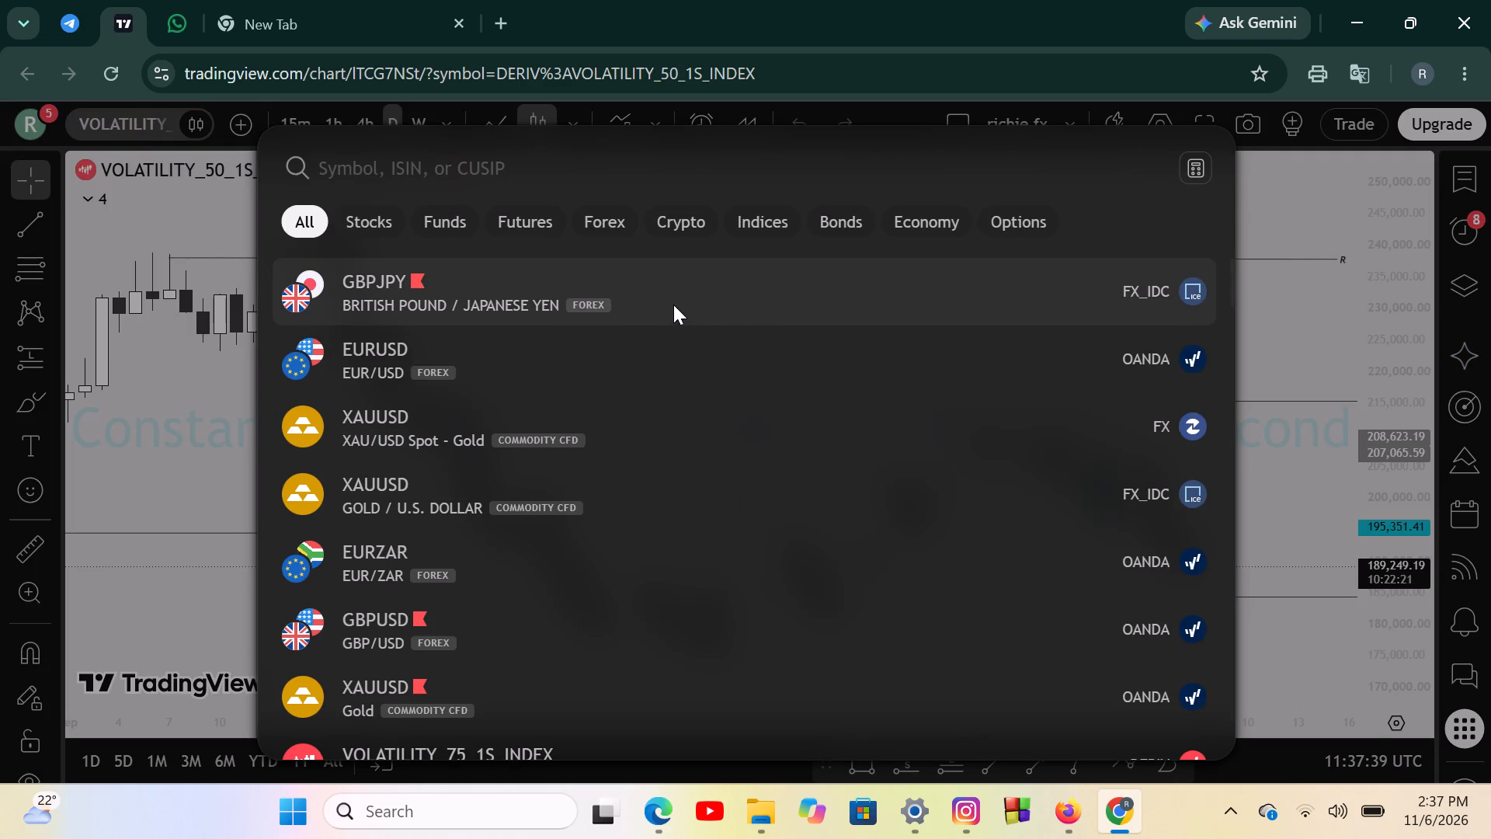
left_click(660, 294)
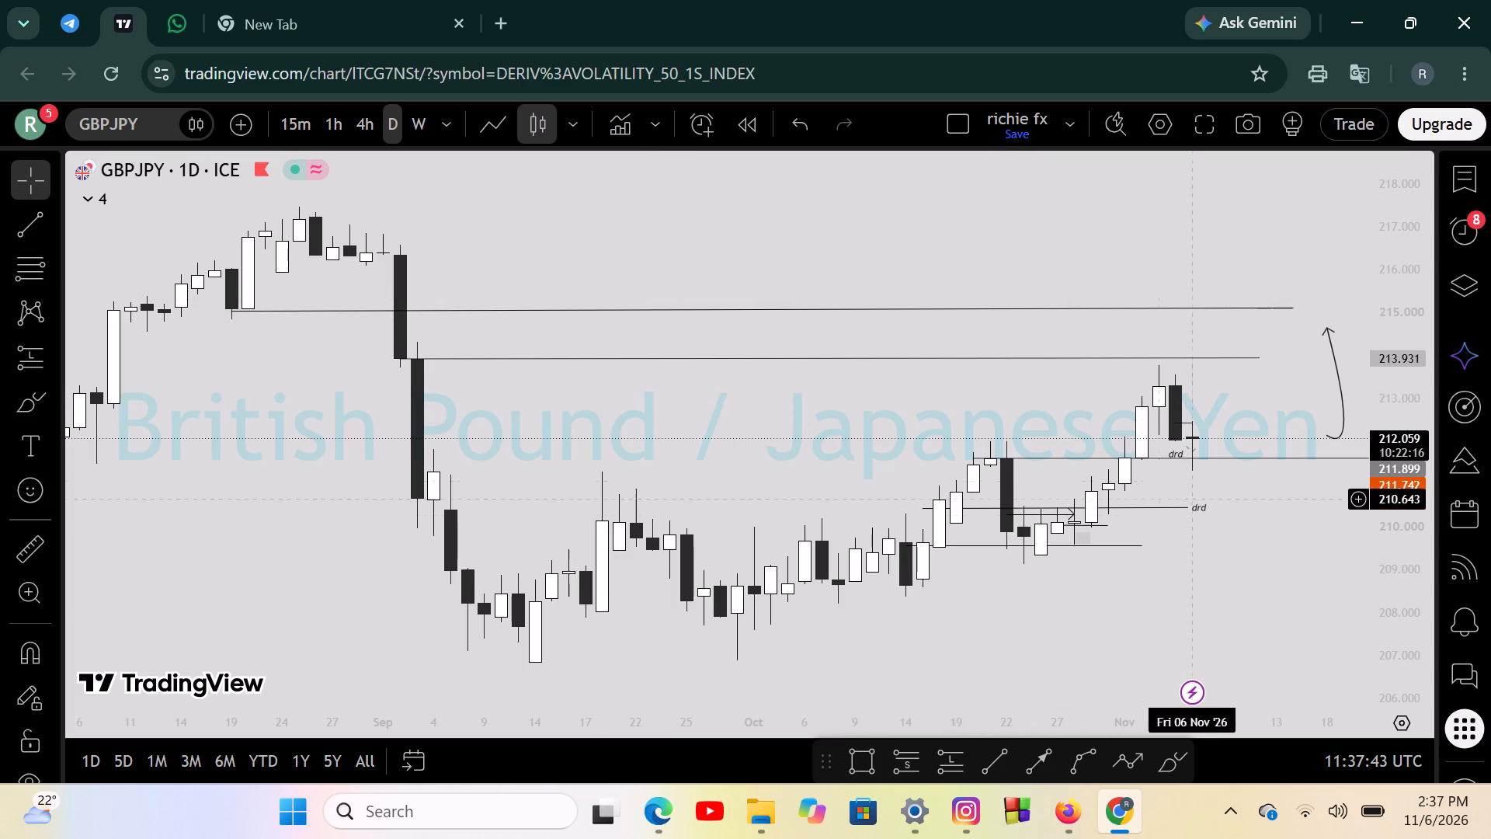
Set the GBPJPY chart to the 4-hour timeframe.
left_click_drag(1288, 527, 919, 639)
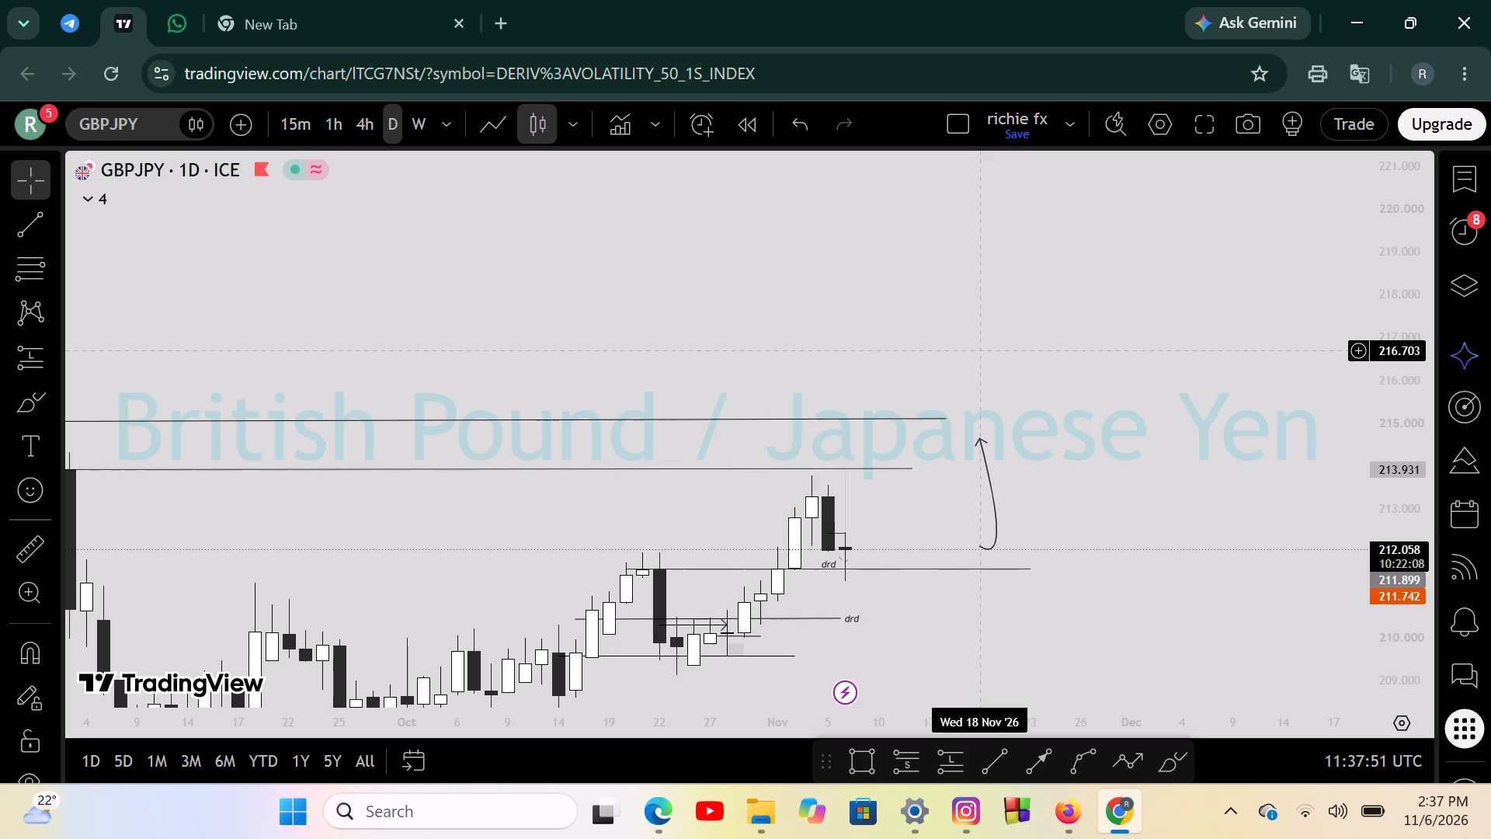
left_click(367, 123)
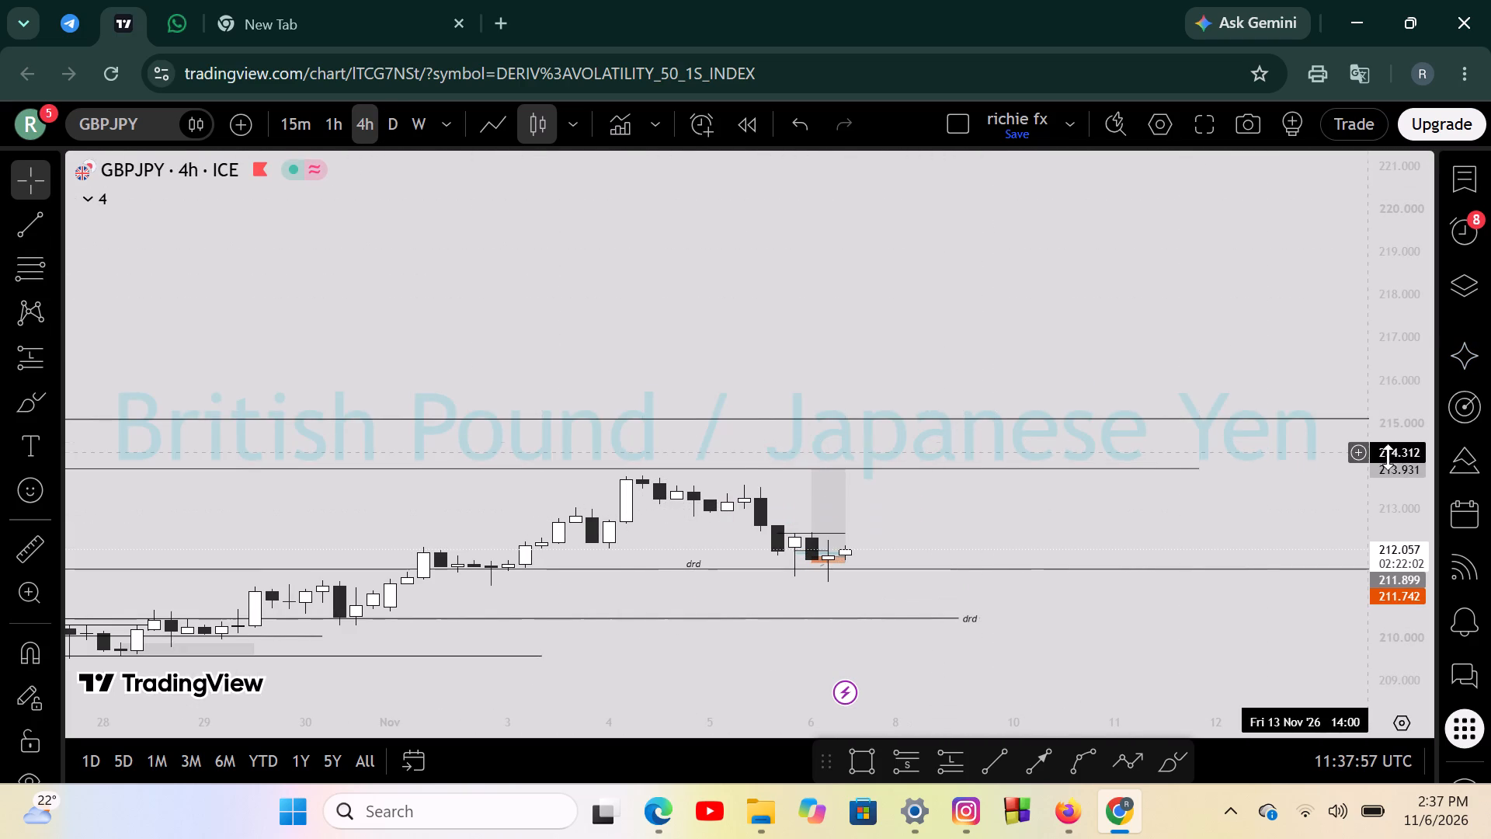
Move the long position drawing one 4-hour candle later, with its target at about 213.948 and its stop at about 211.759.
left_click_drag(1414, 509, 1303, 284)
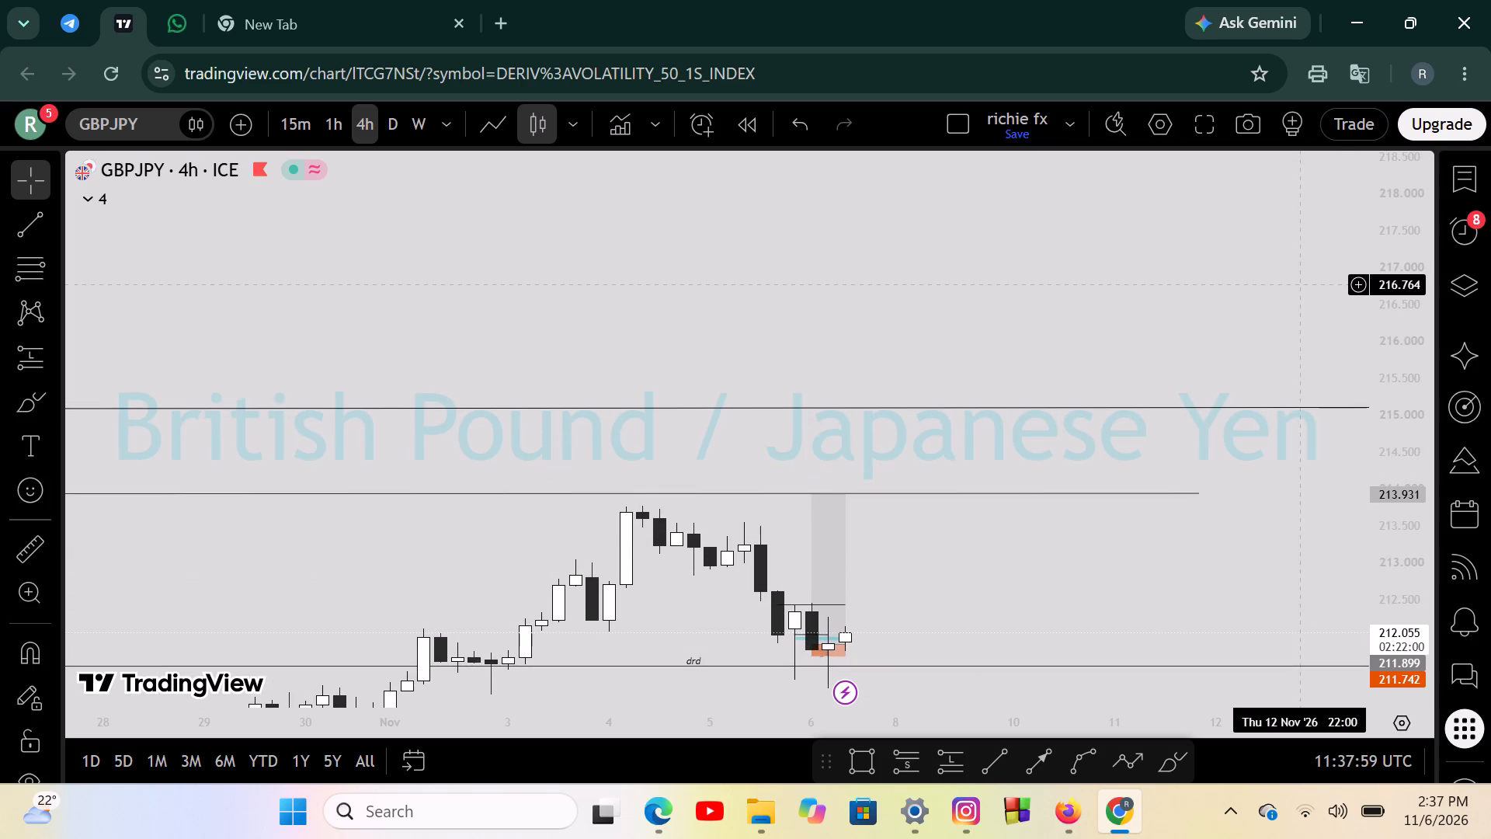
left_click_drag(1156, 611, 976, 456)
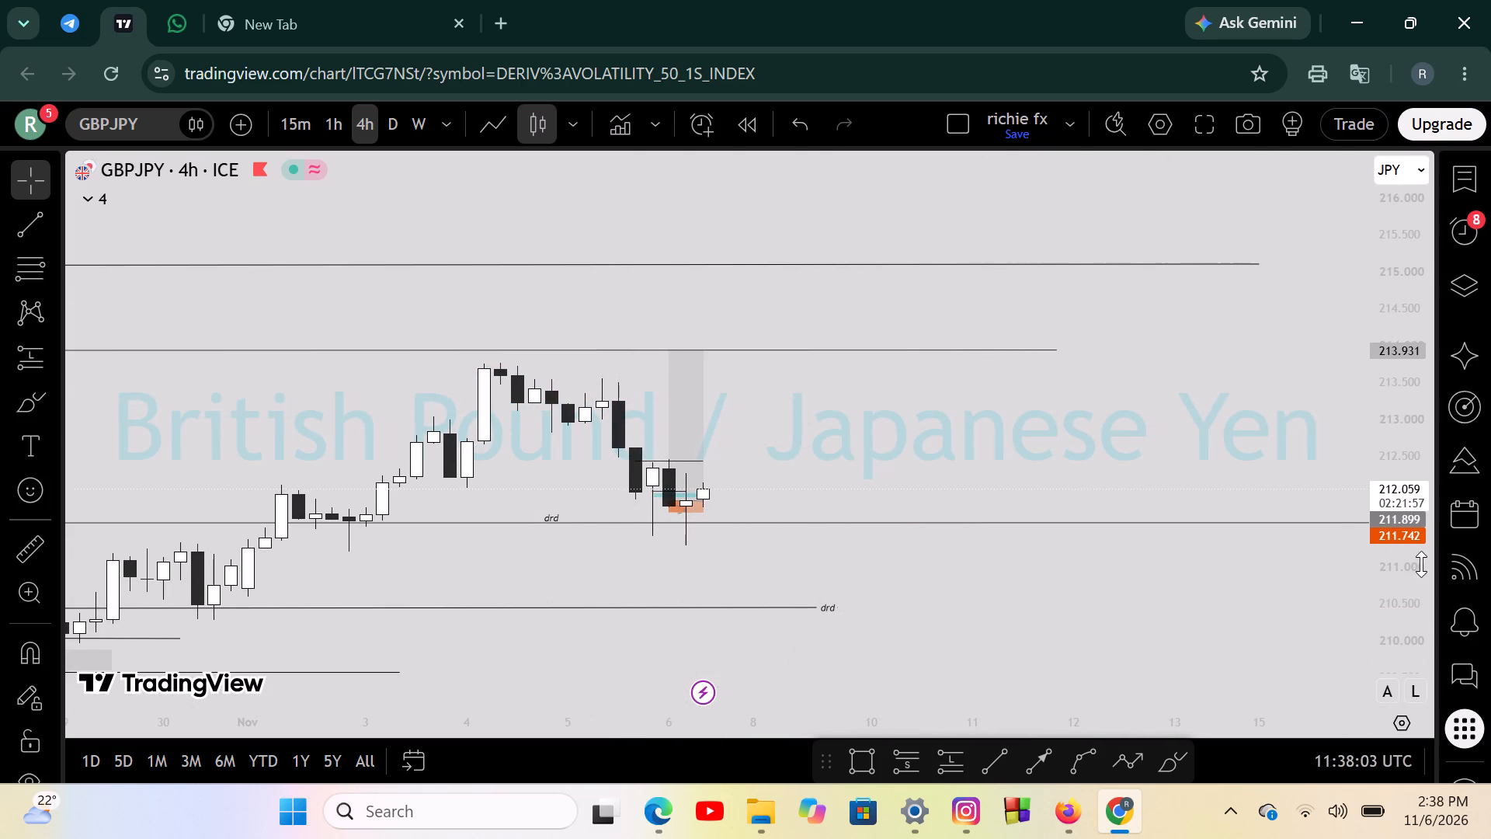
left_click_drag(1405, 580, 1378, 377)
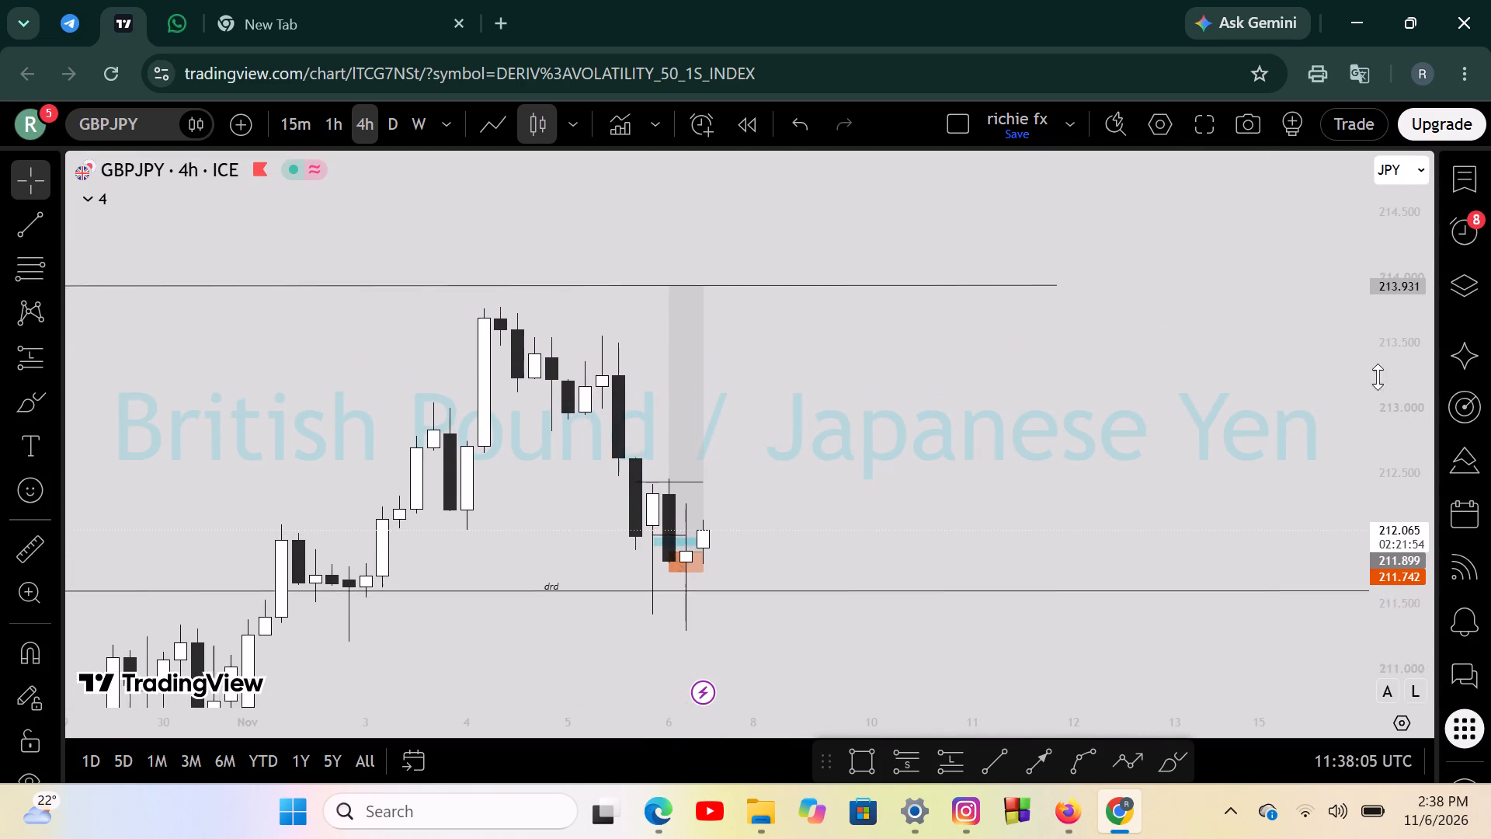
left_click_drag(1378, 377, 1375, 364)
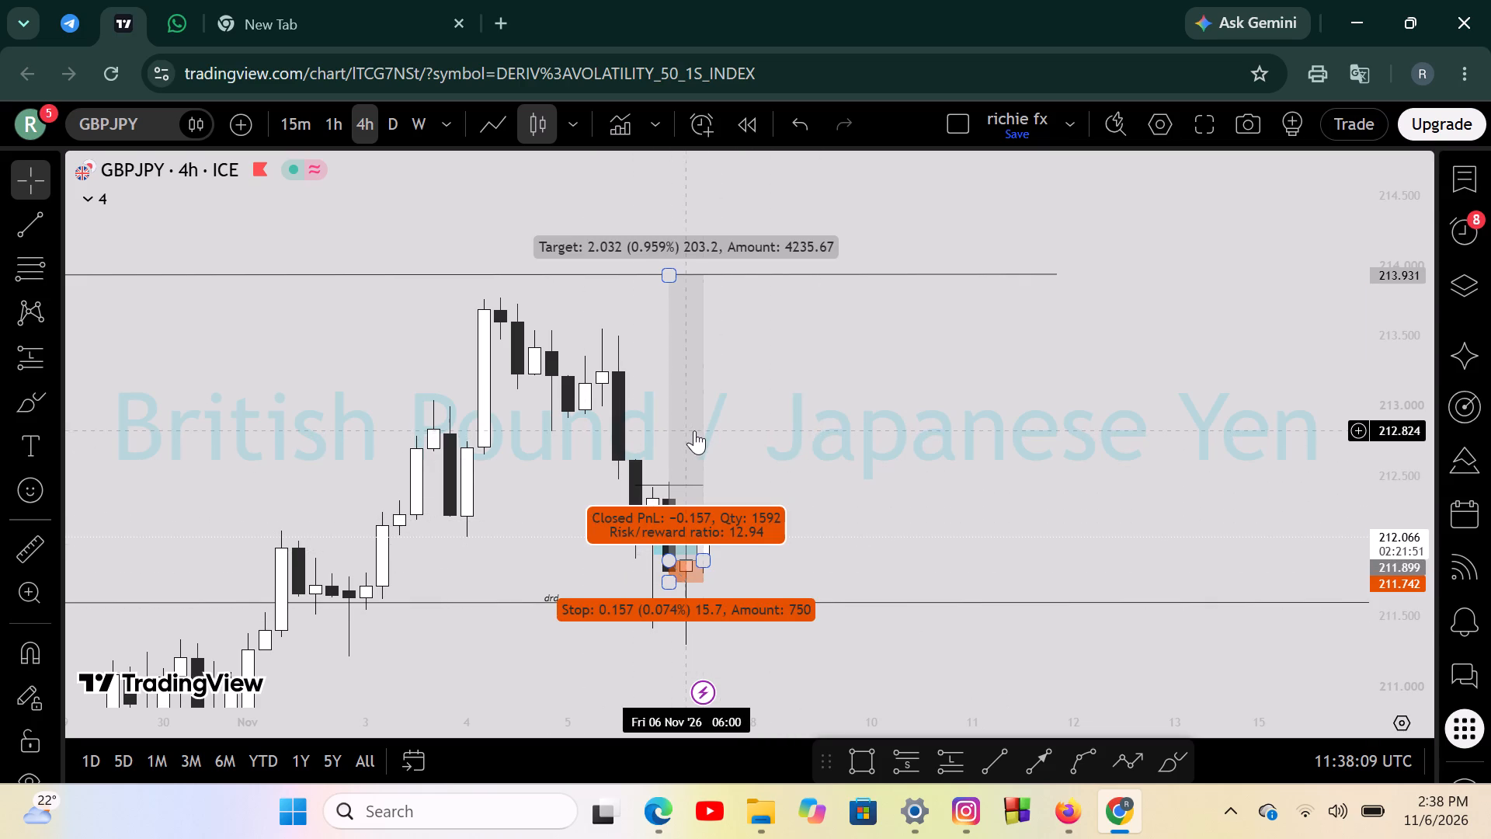
left_click_drag(694, 430, 726, 428)
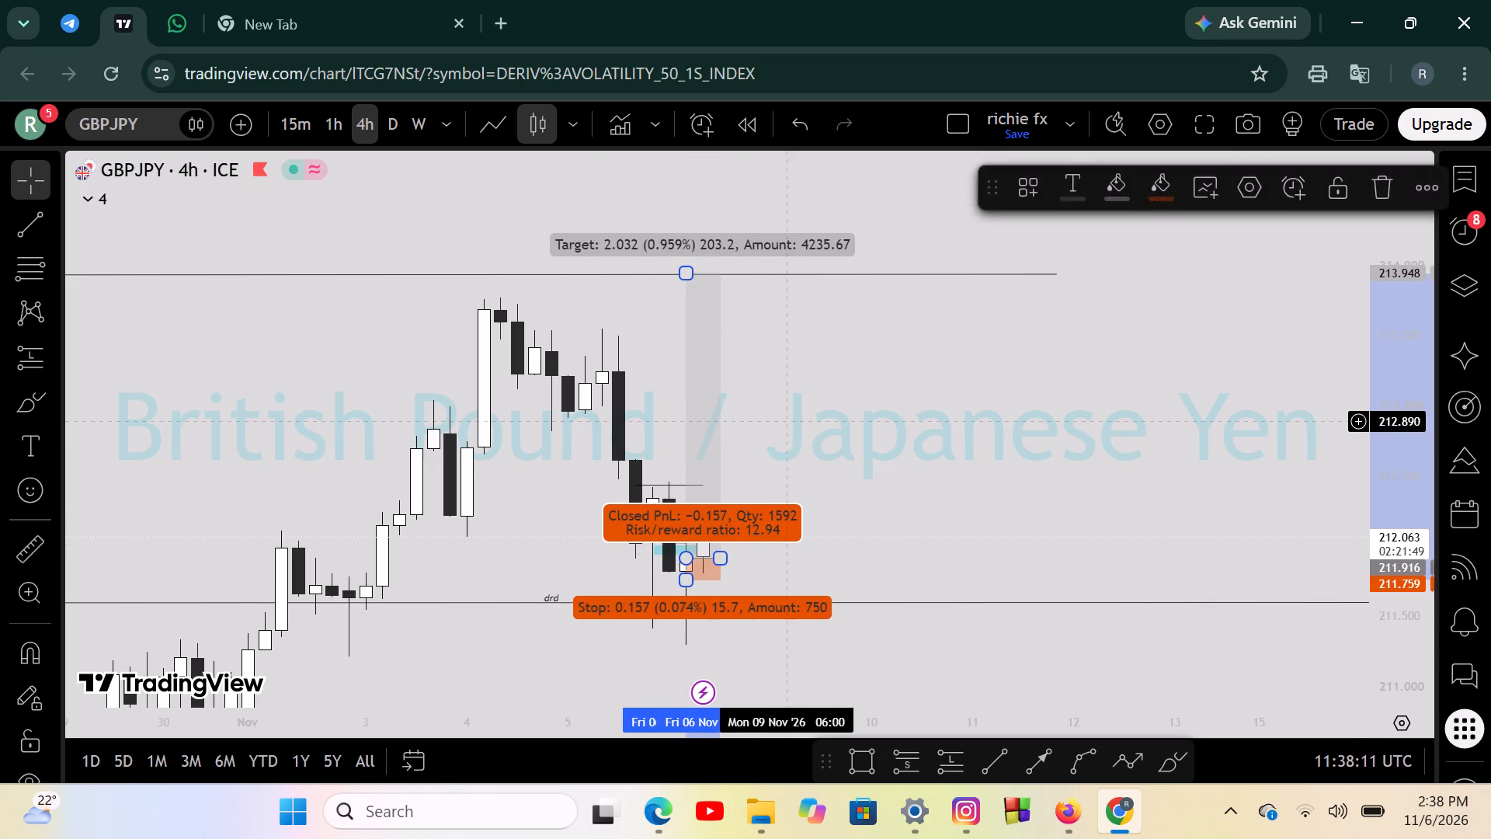
left_click(790, 421)
left_click_drag(790, 421, 797, 408)
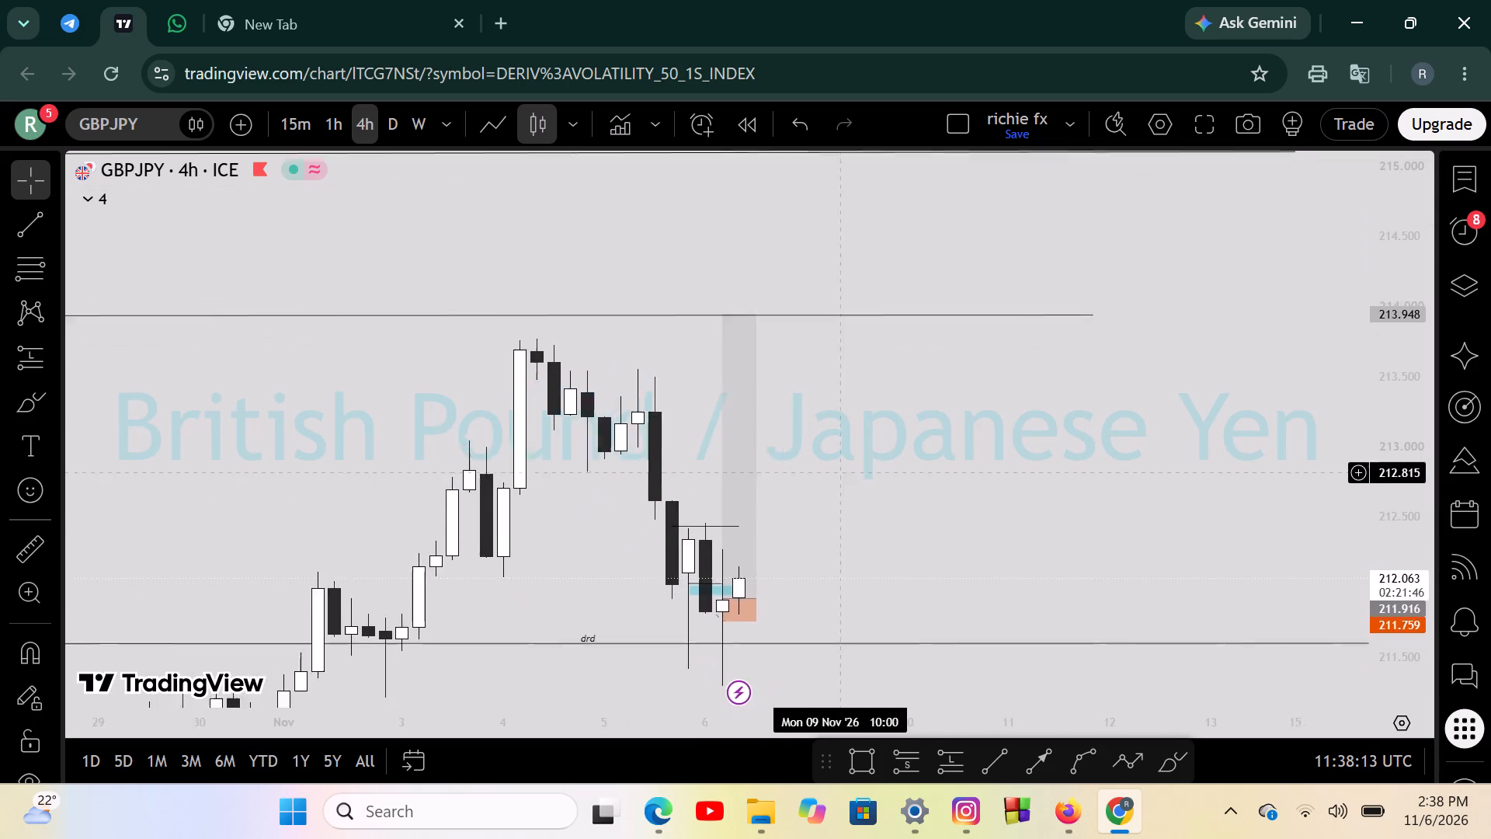
left_click_drag(797, 408, 761, 326)
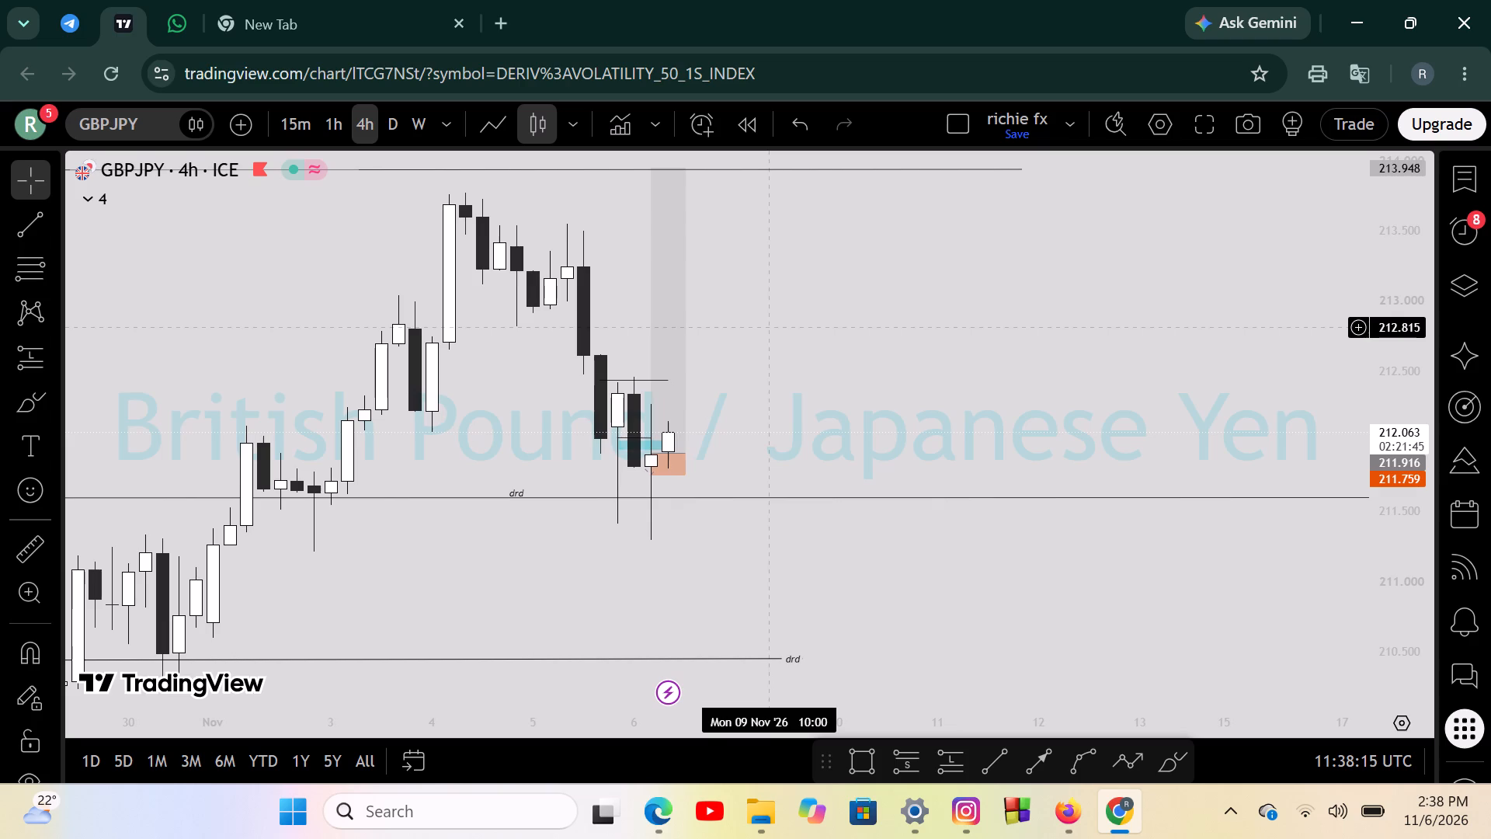
left_click_drag(761, 326, 812, 418)
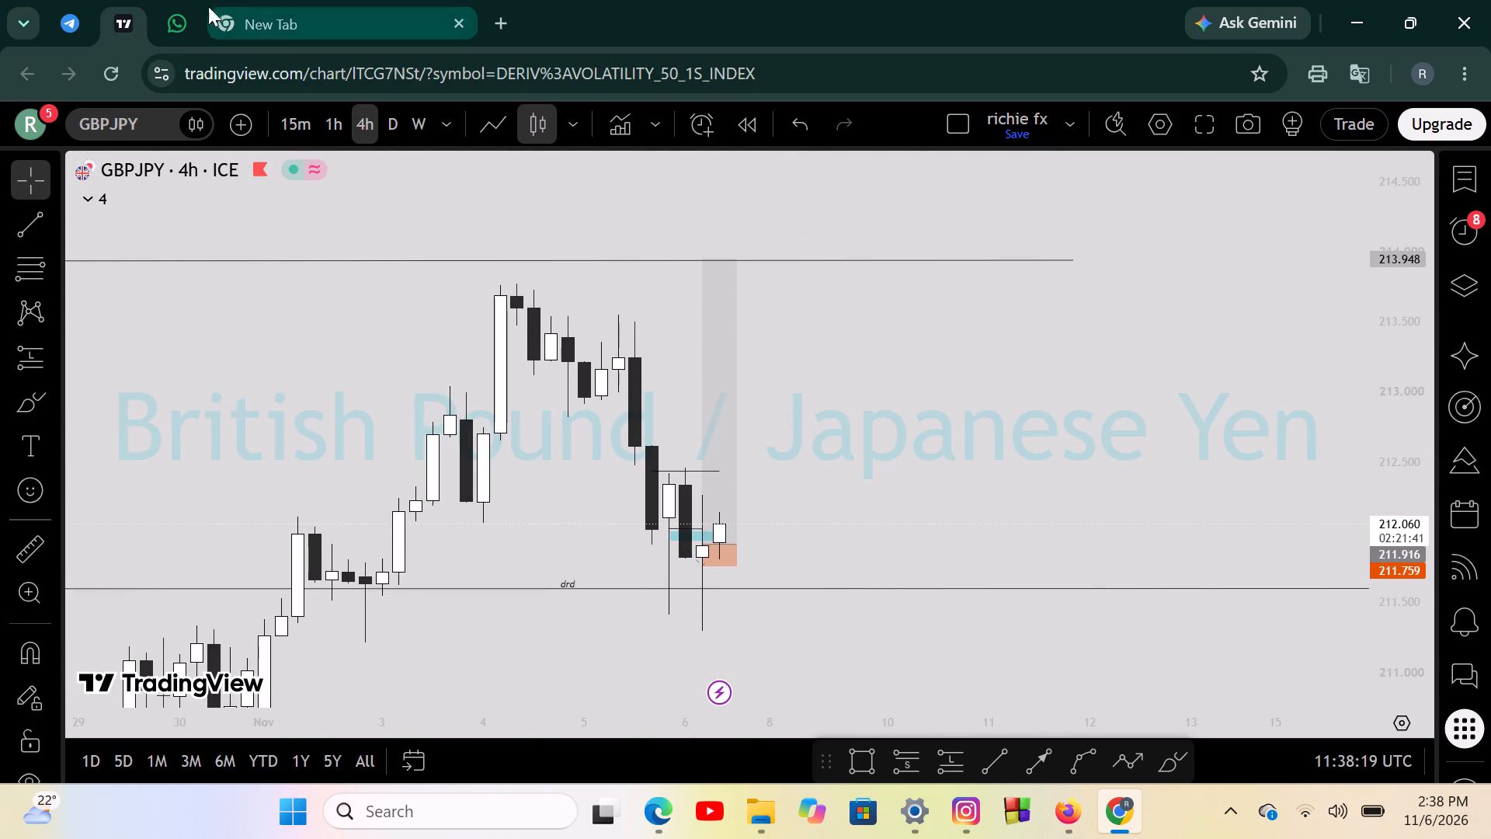
Search Google for forex factory in the New Tab page and open the Forex Factory website.
left_click(322, 25)
left_click(403, 416)
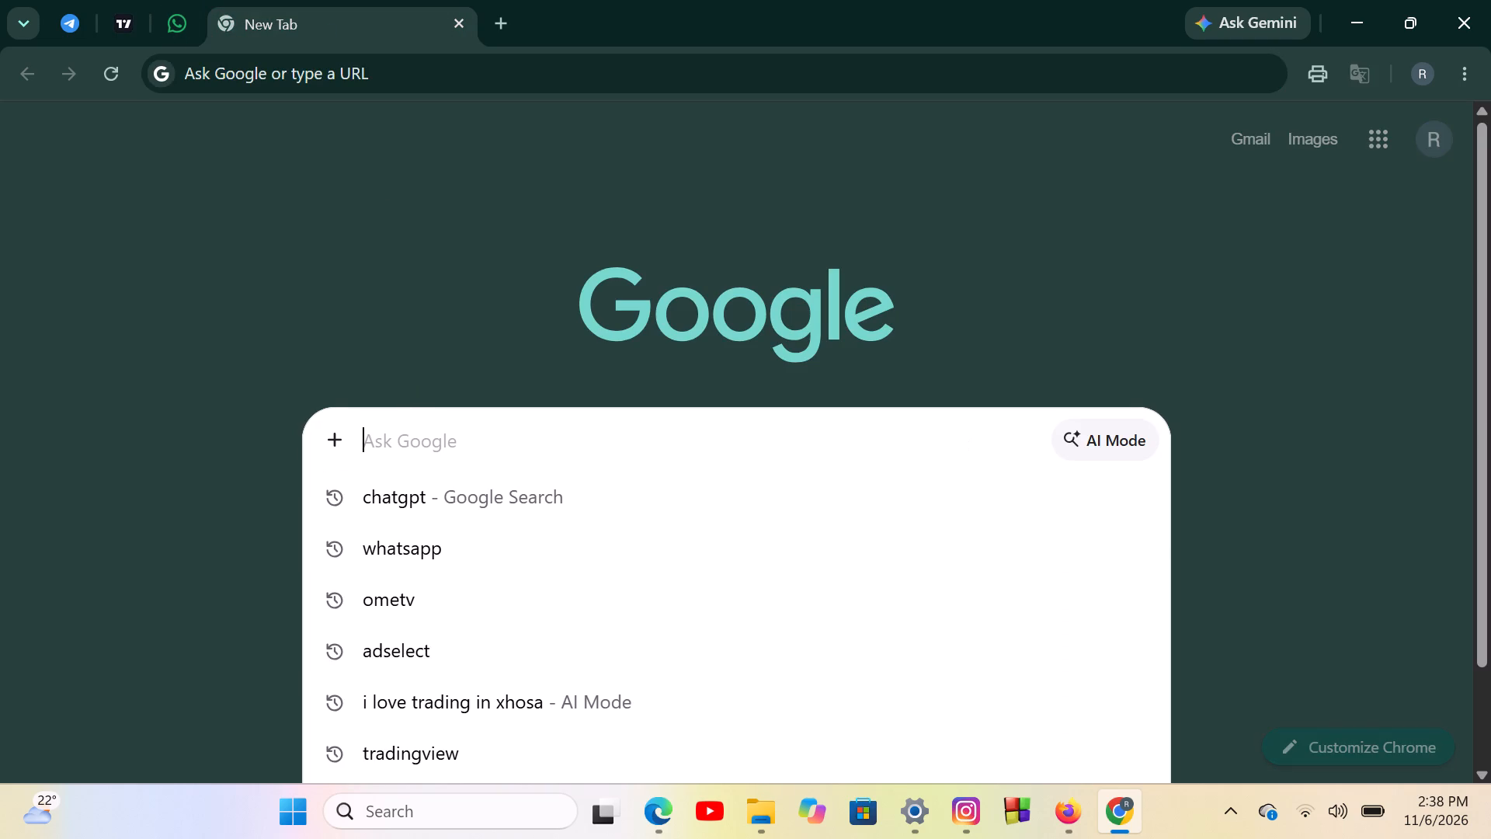
type("fof")
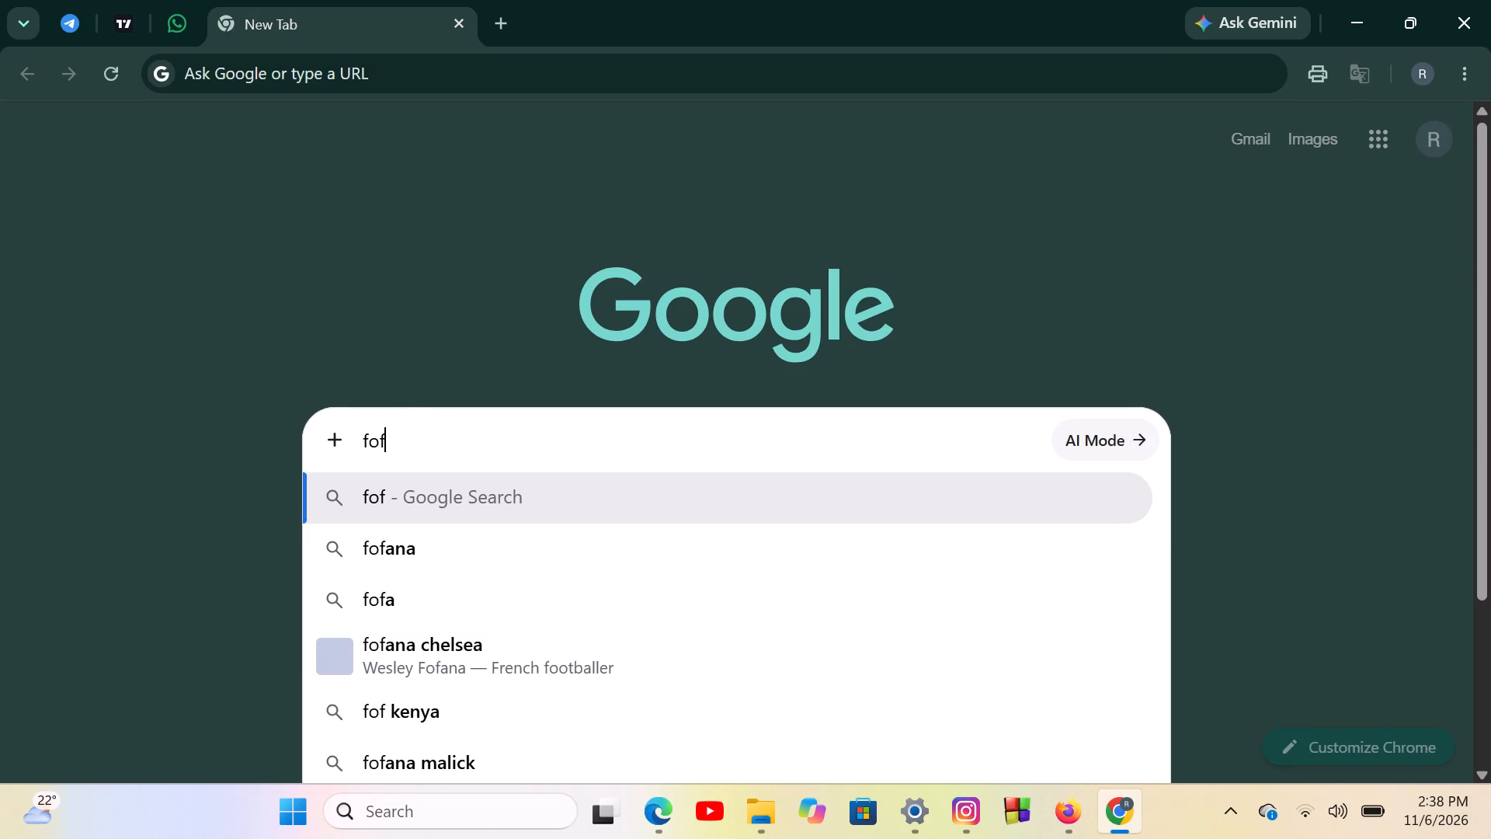
key("BackSpace")
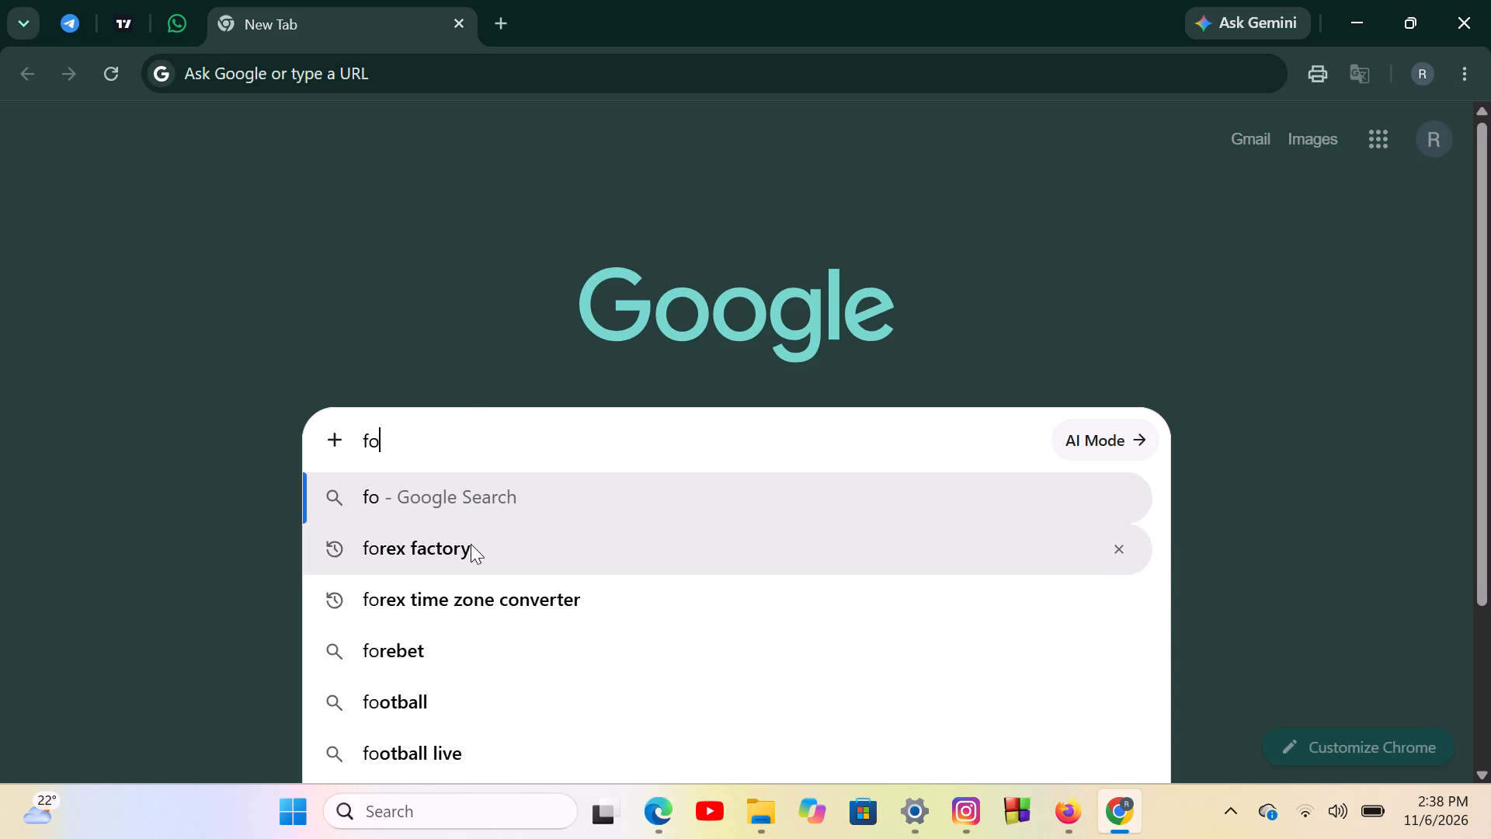
left_click(469, 545)
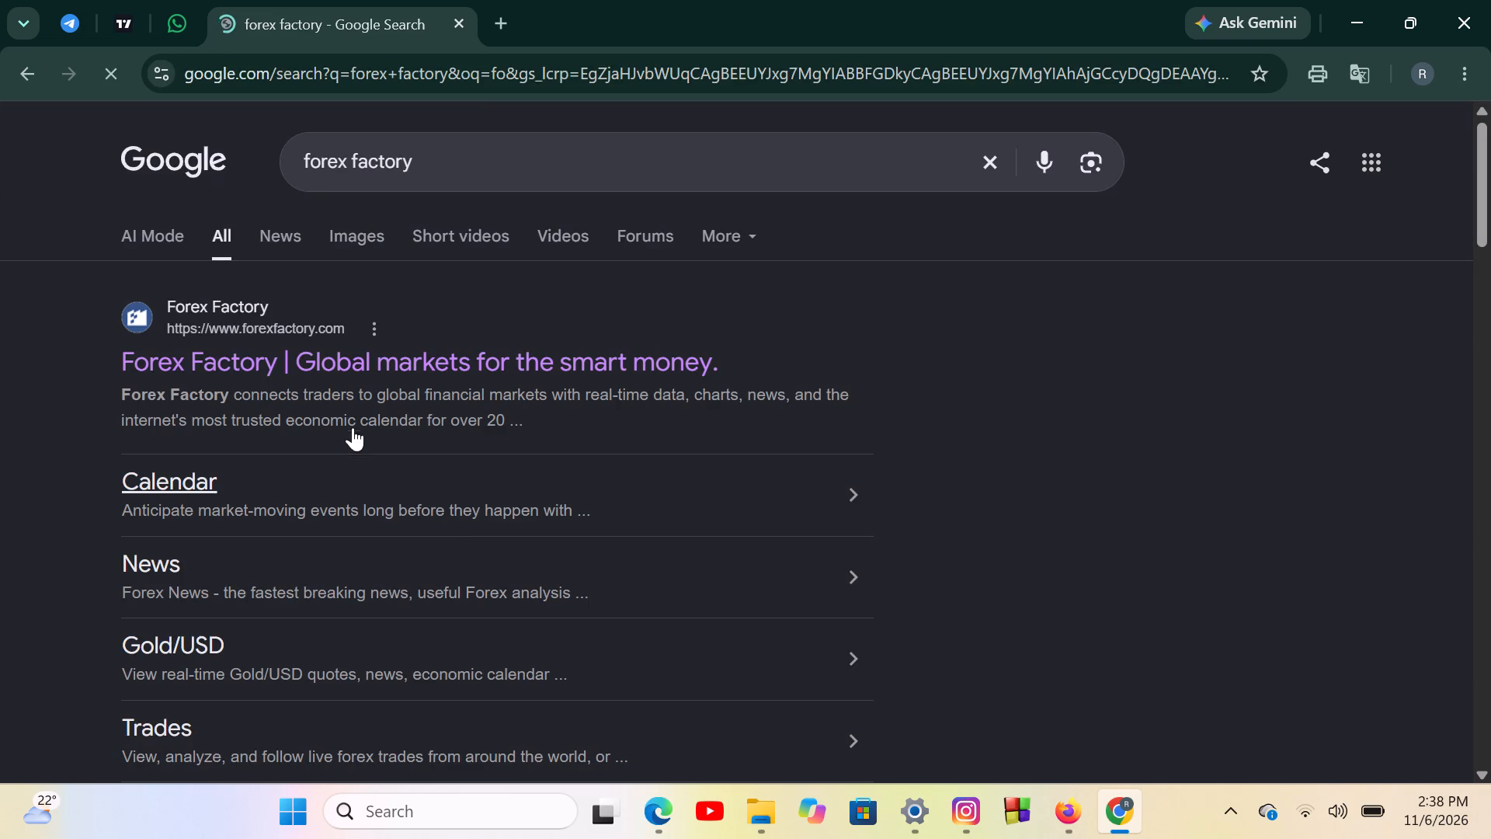
left_click(347, 355)
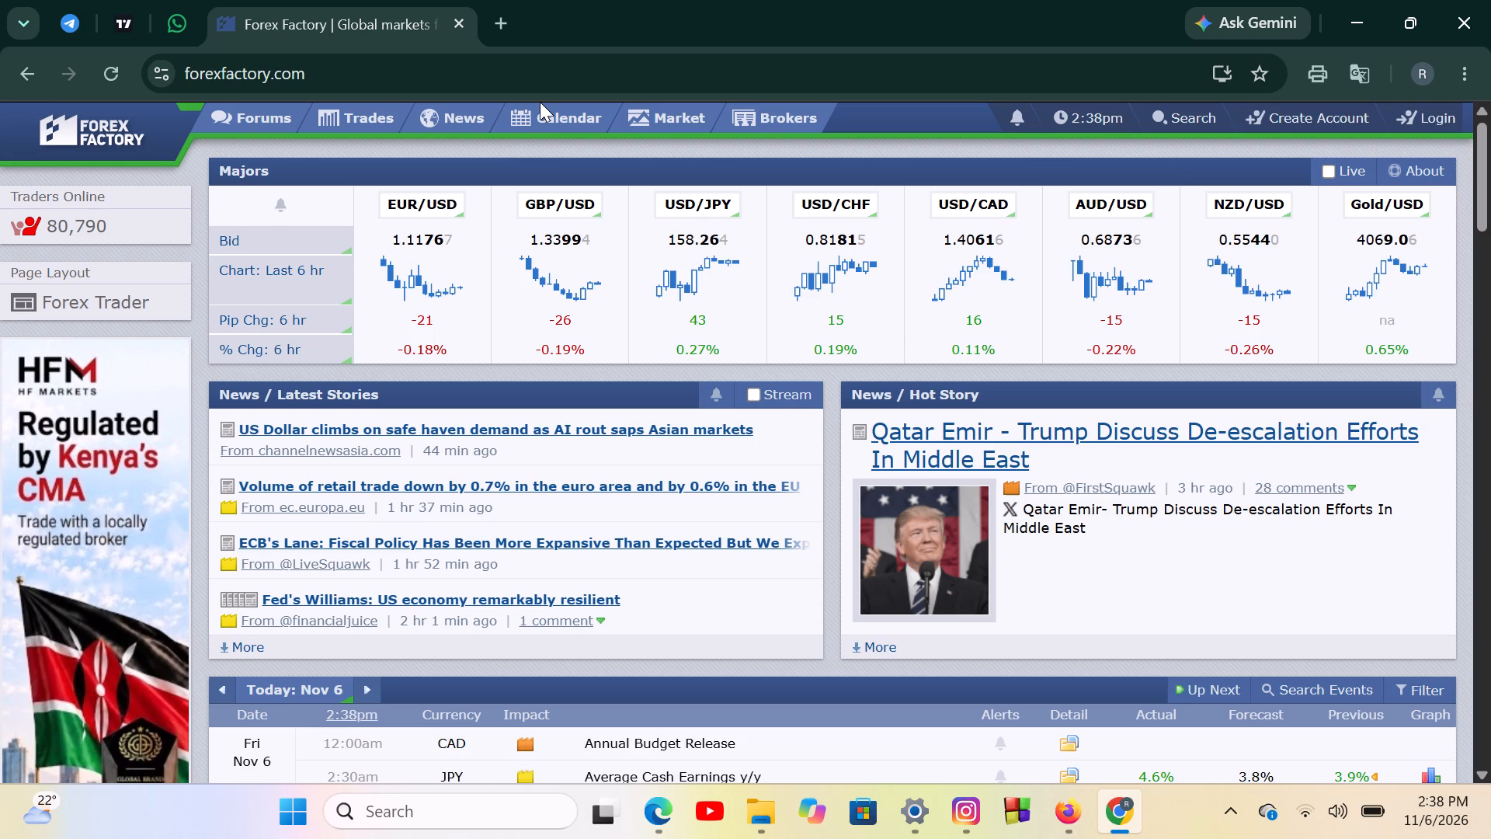
Open the Forex Factory economic calendar and examine this week's events, especially the high-impact releases on Thursday and Friday.
left_click(540, 102)
left_click(537, 113)
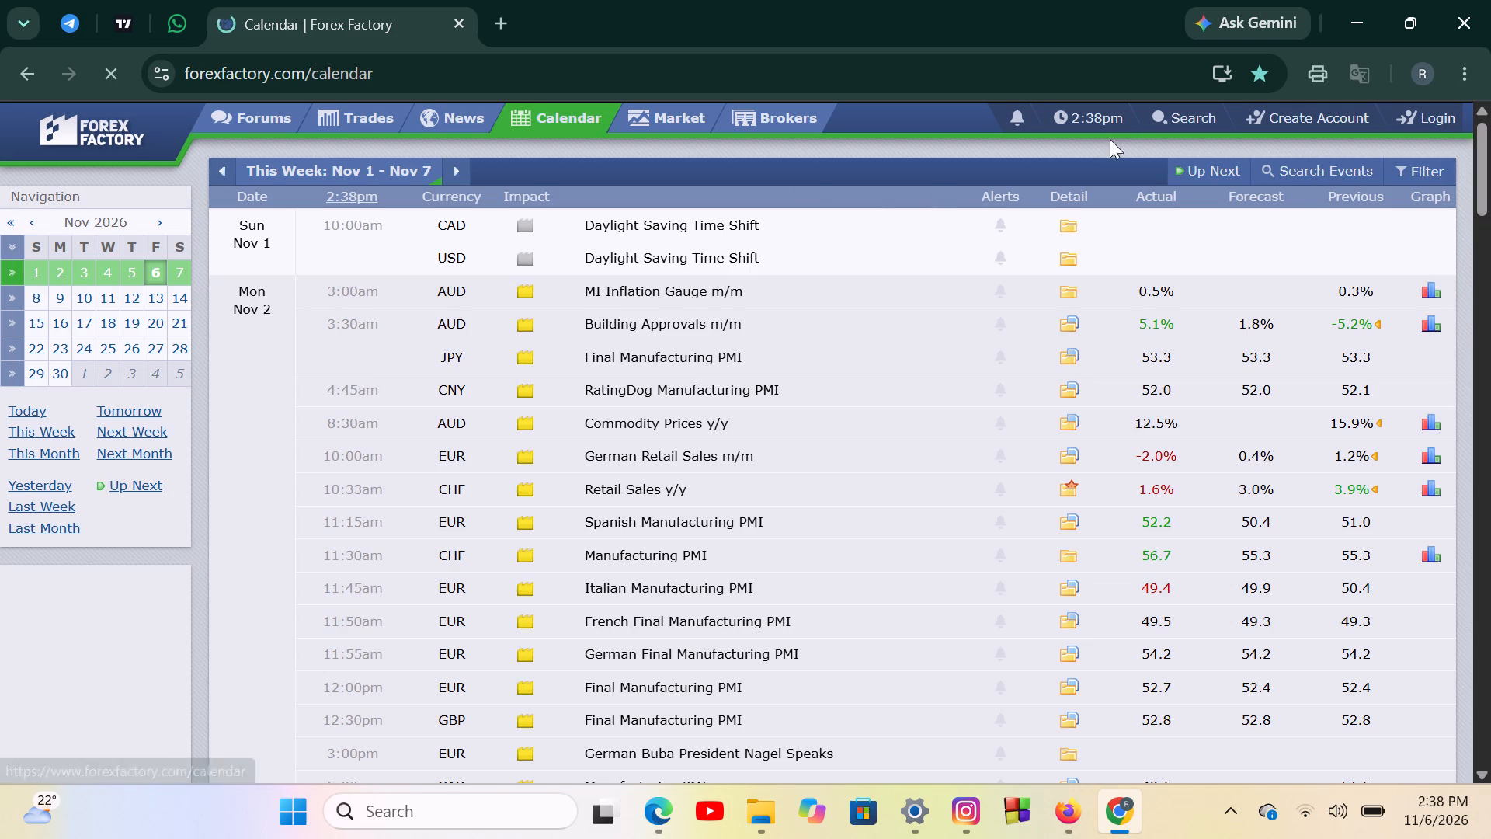
left_click_drag(1486, 185, 1486, 188)
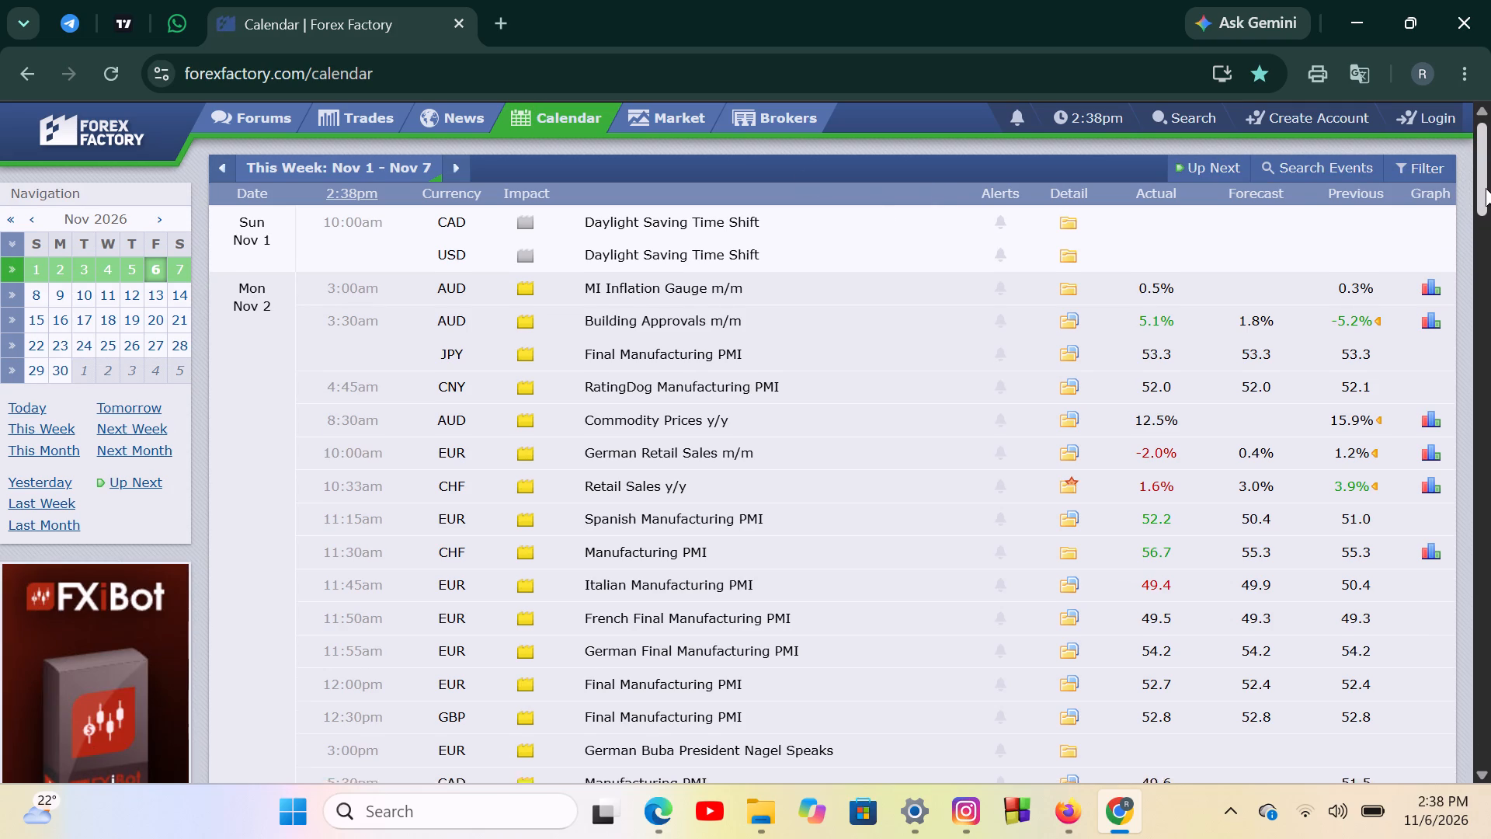
left_click_drag(1486, 188, 1470, 444)
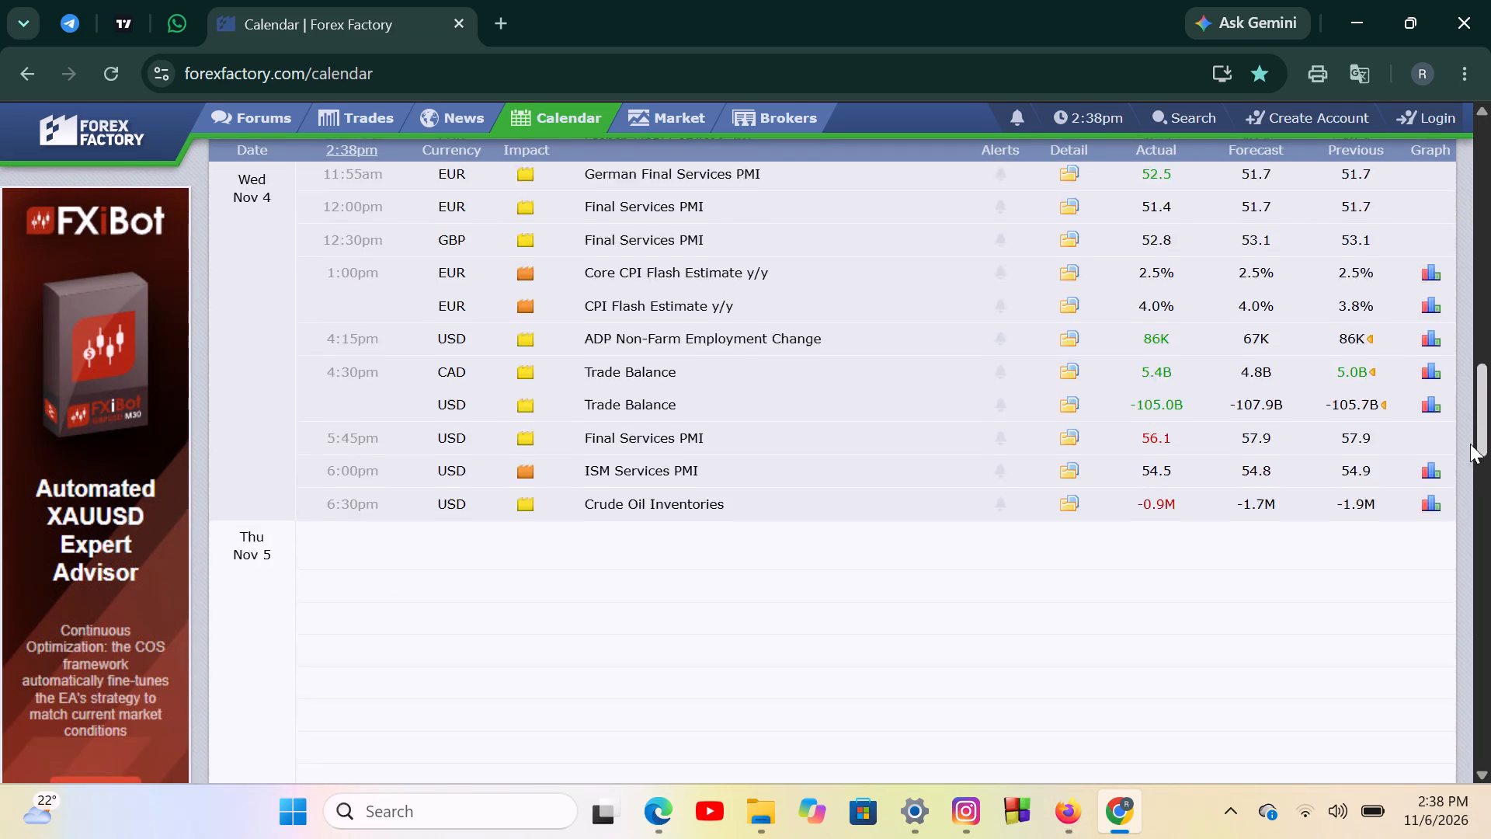
left_click_drag(1470, 444, 1468, 670)
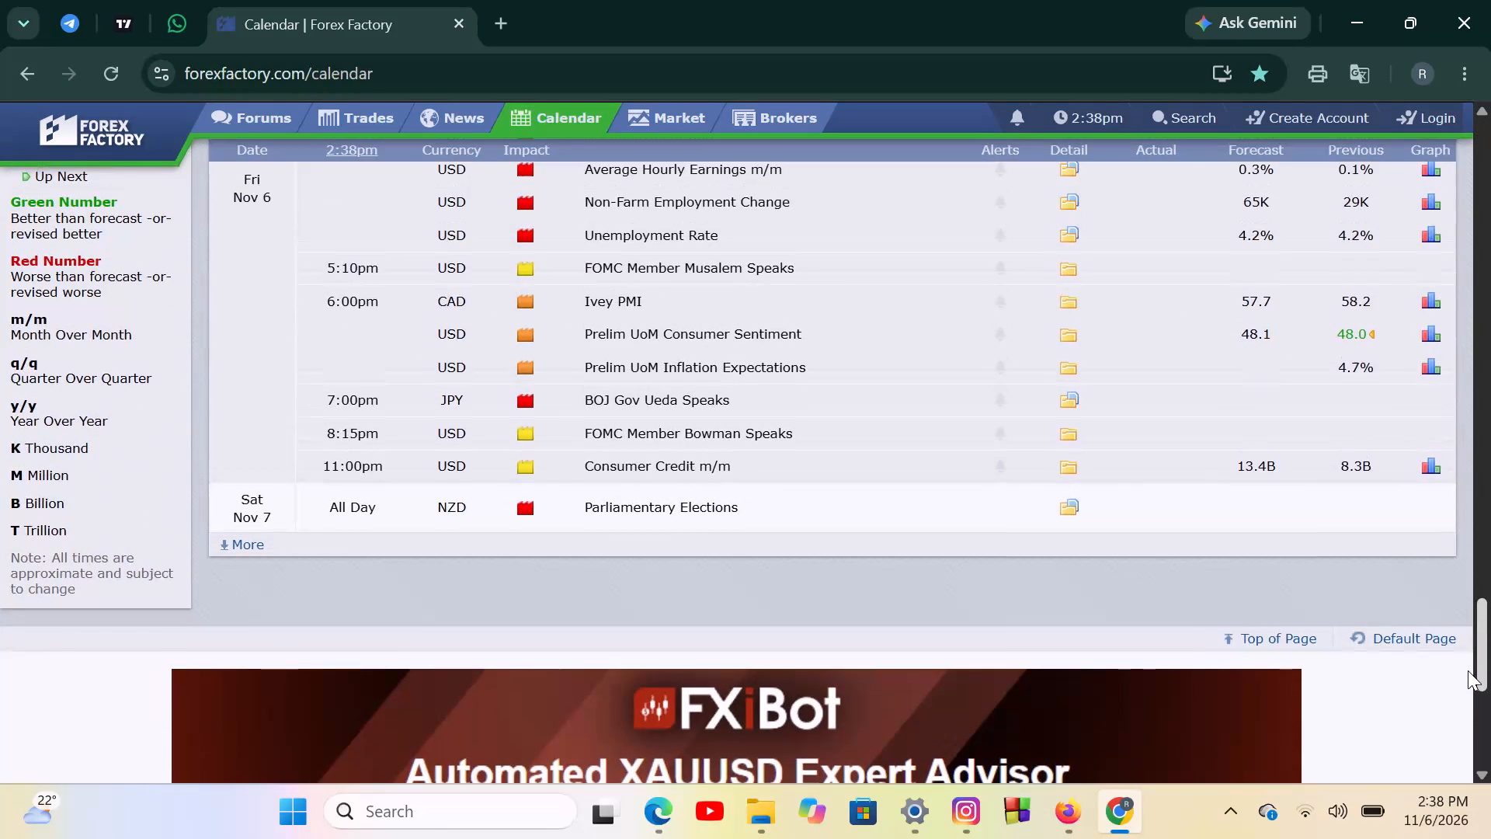
left_click_drag(1468, 670, 1468, 645)
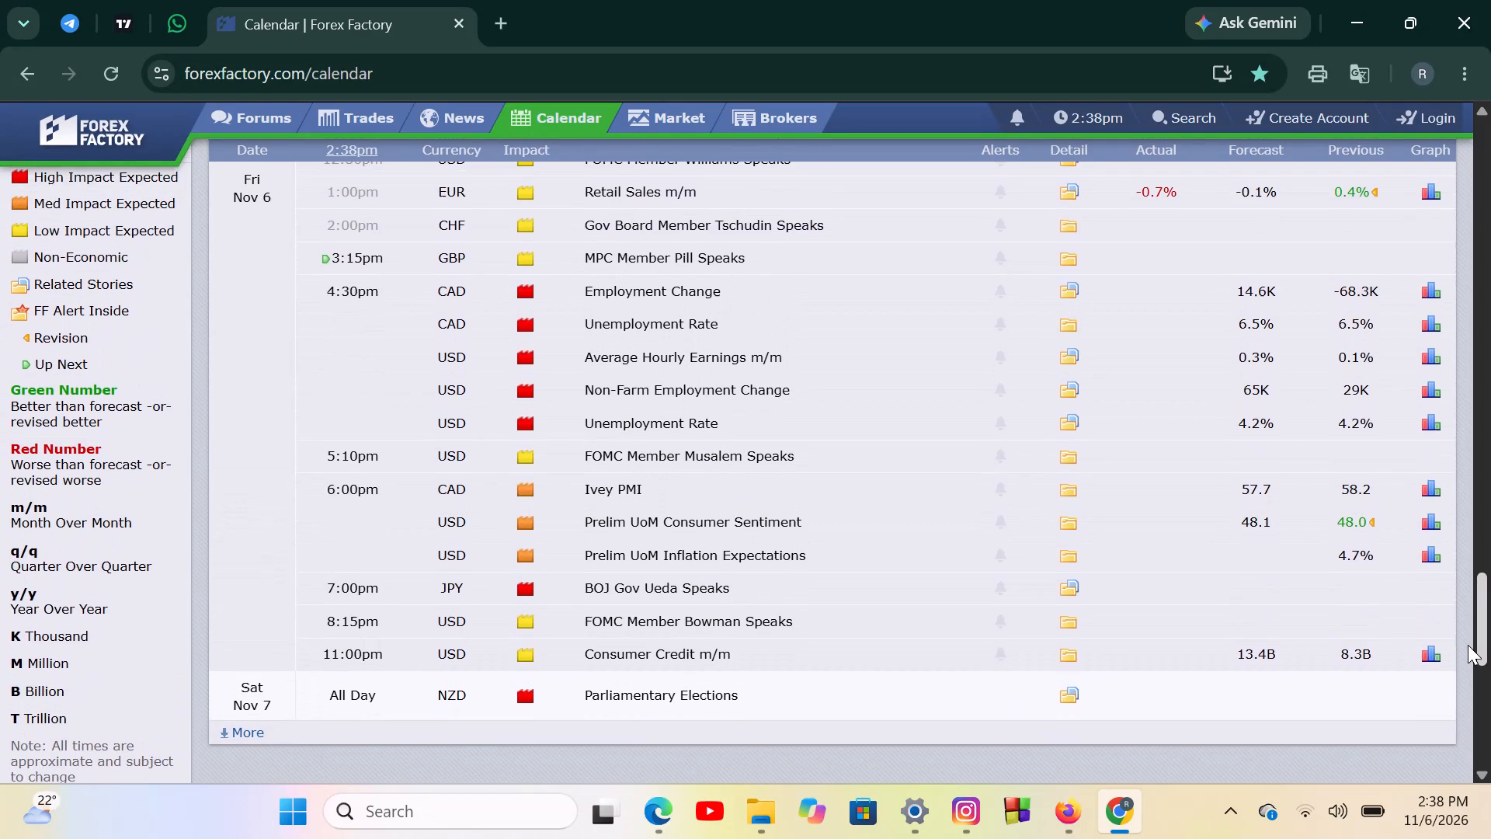
left_click_drag(1468, 645, 1468, 638)
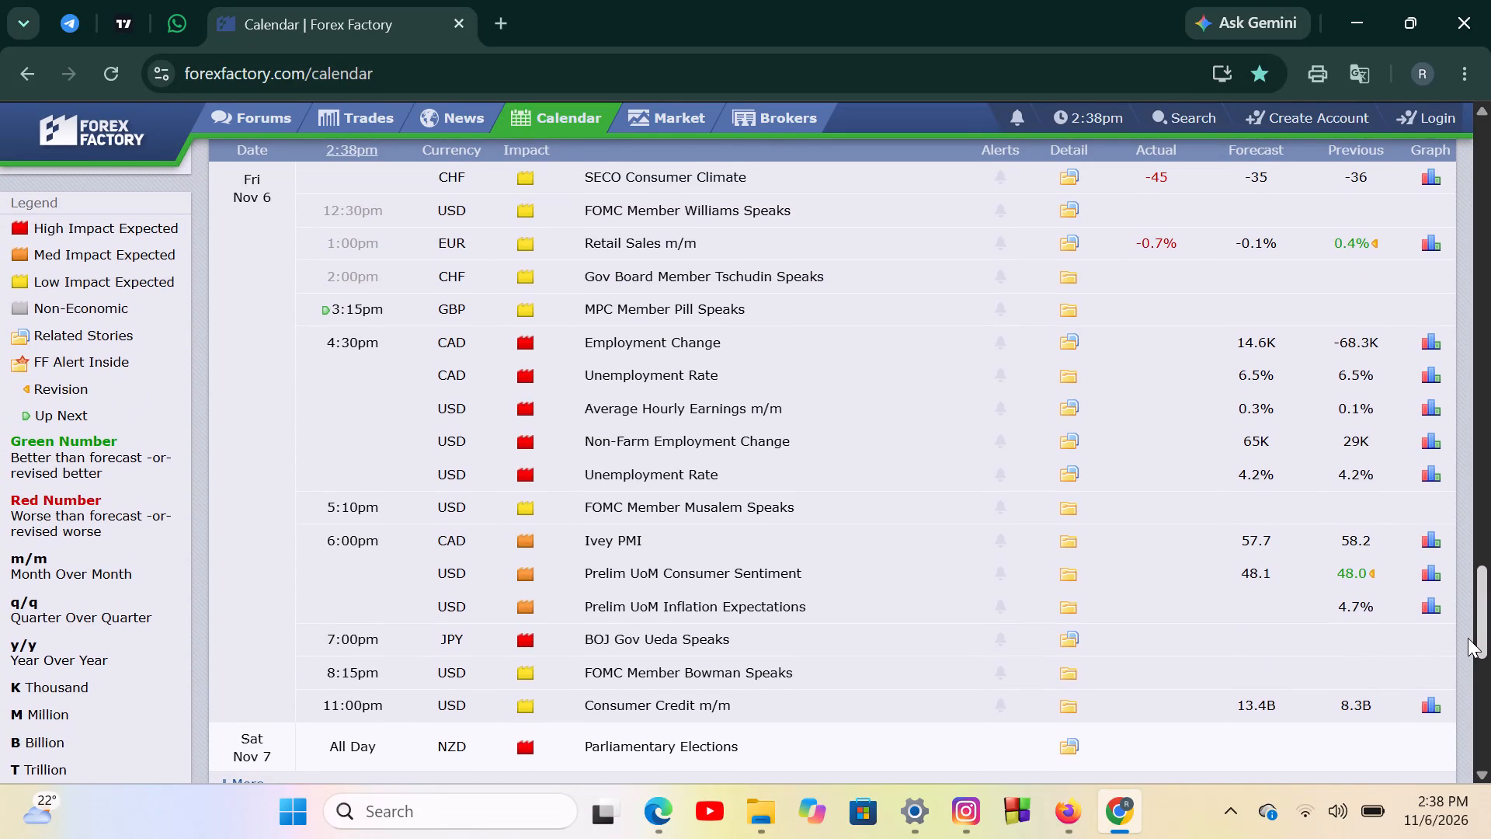
left_click_drag(1468, 638, 1468, 625)
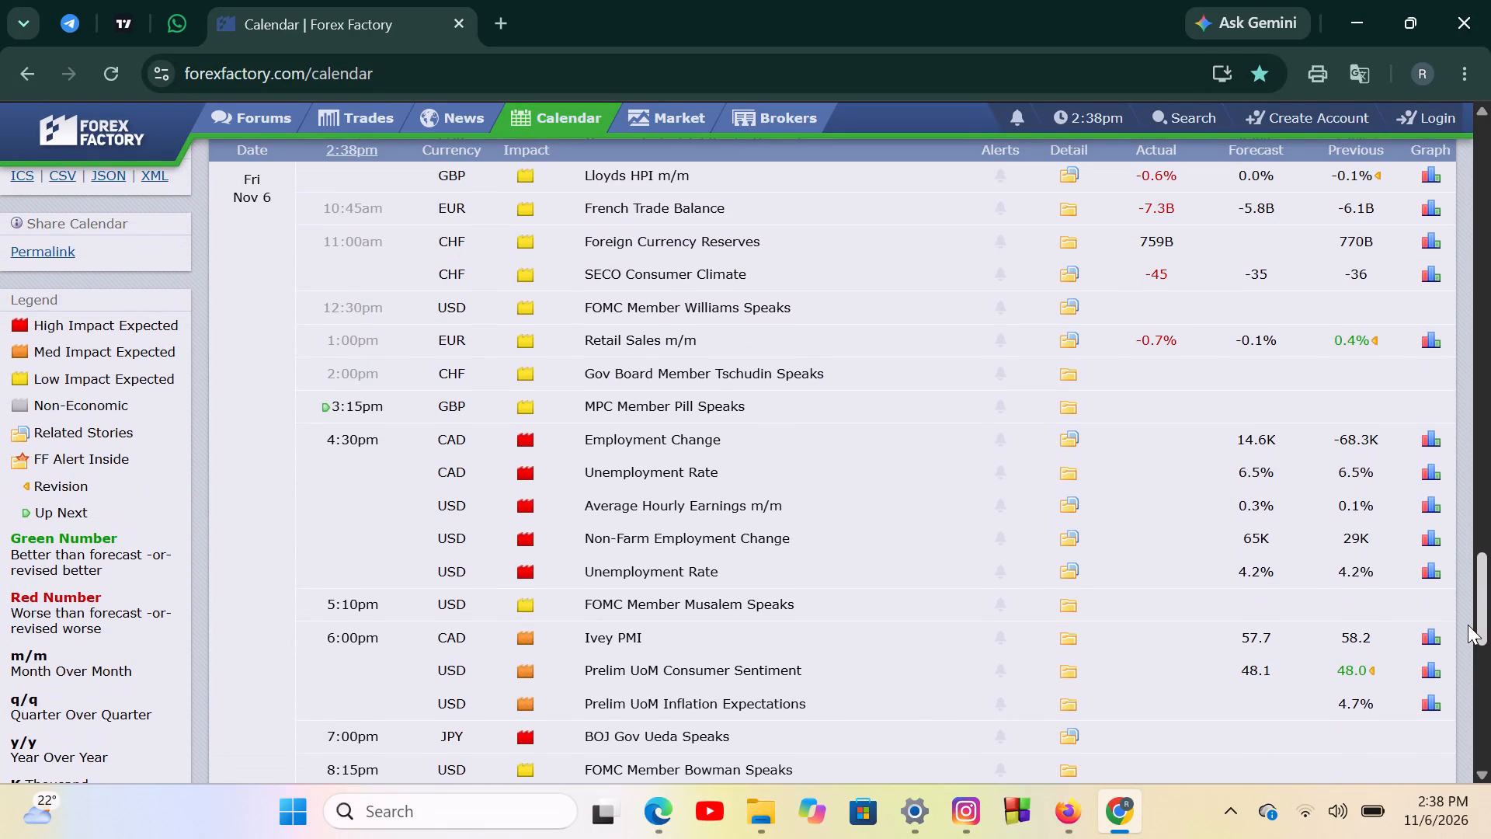
left_click_drag(1468, 625, 1486, 513)
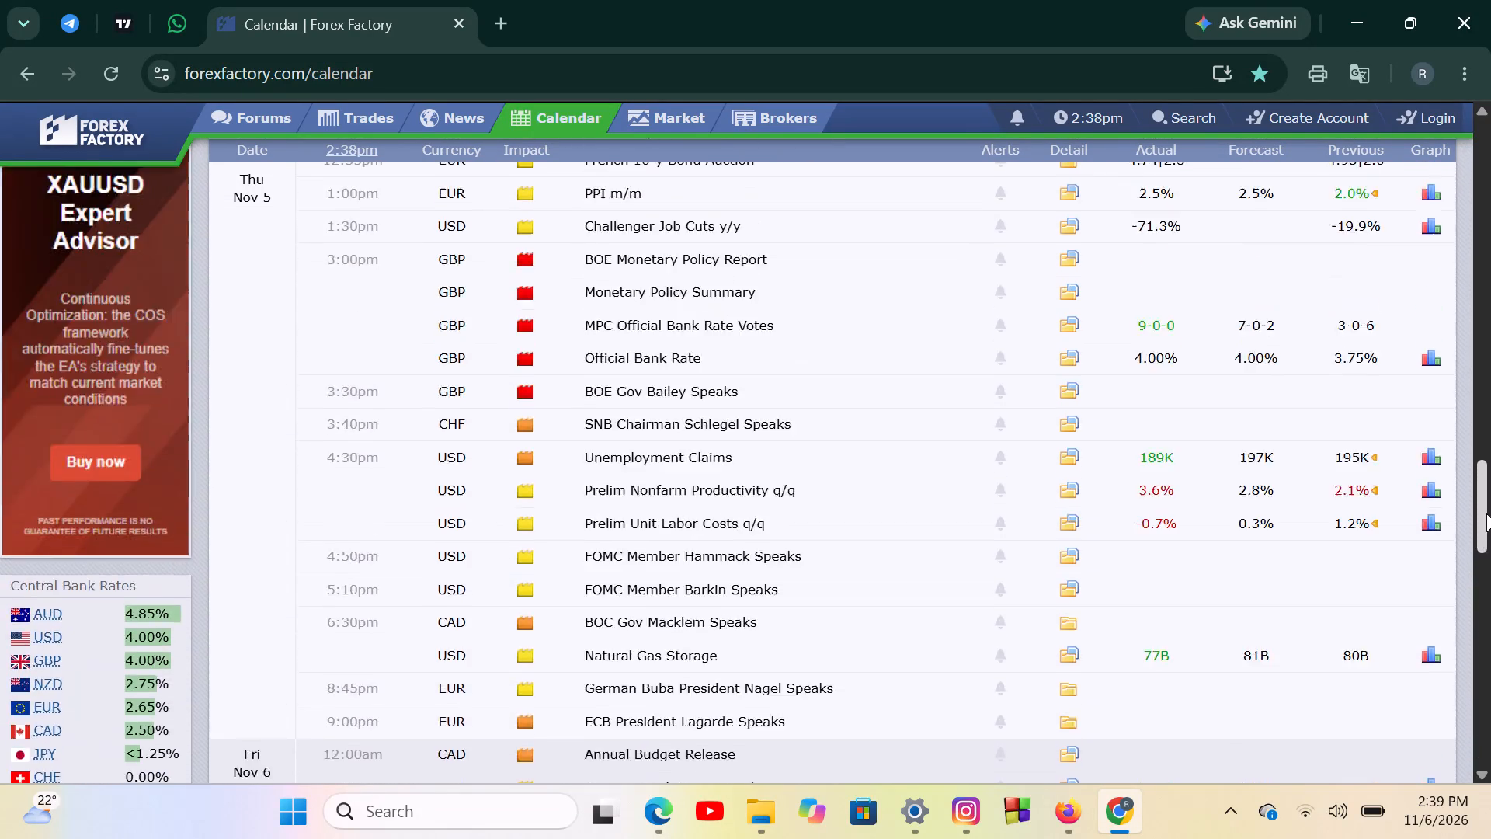
left_click_drag(1486, 513, 1490, 18)
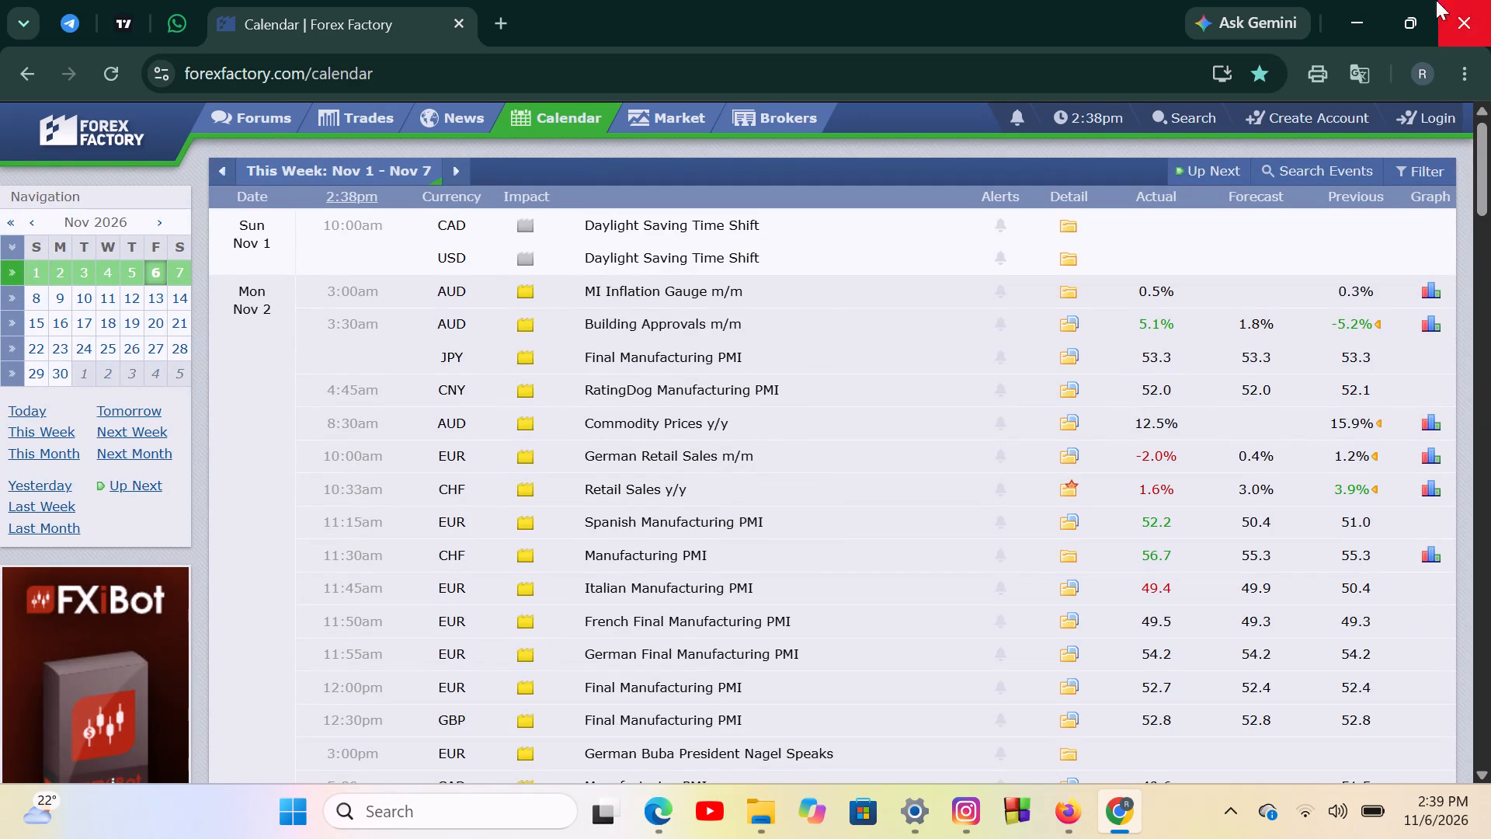
Switch back to the TradingView chart and change its symbol from GBPJPY to XAUUSD.
left_click(121, 26)
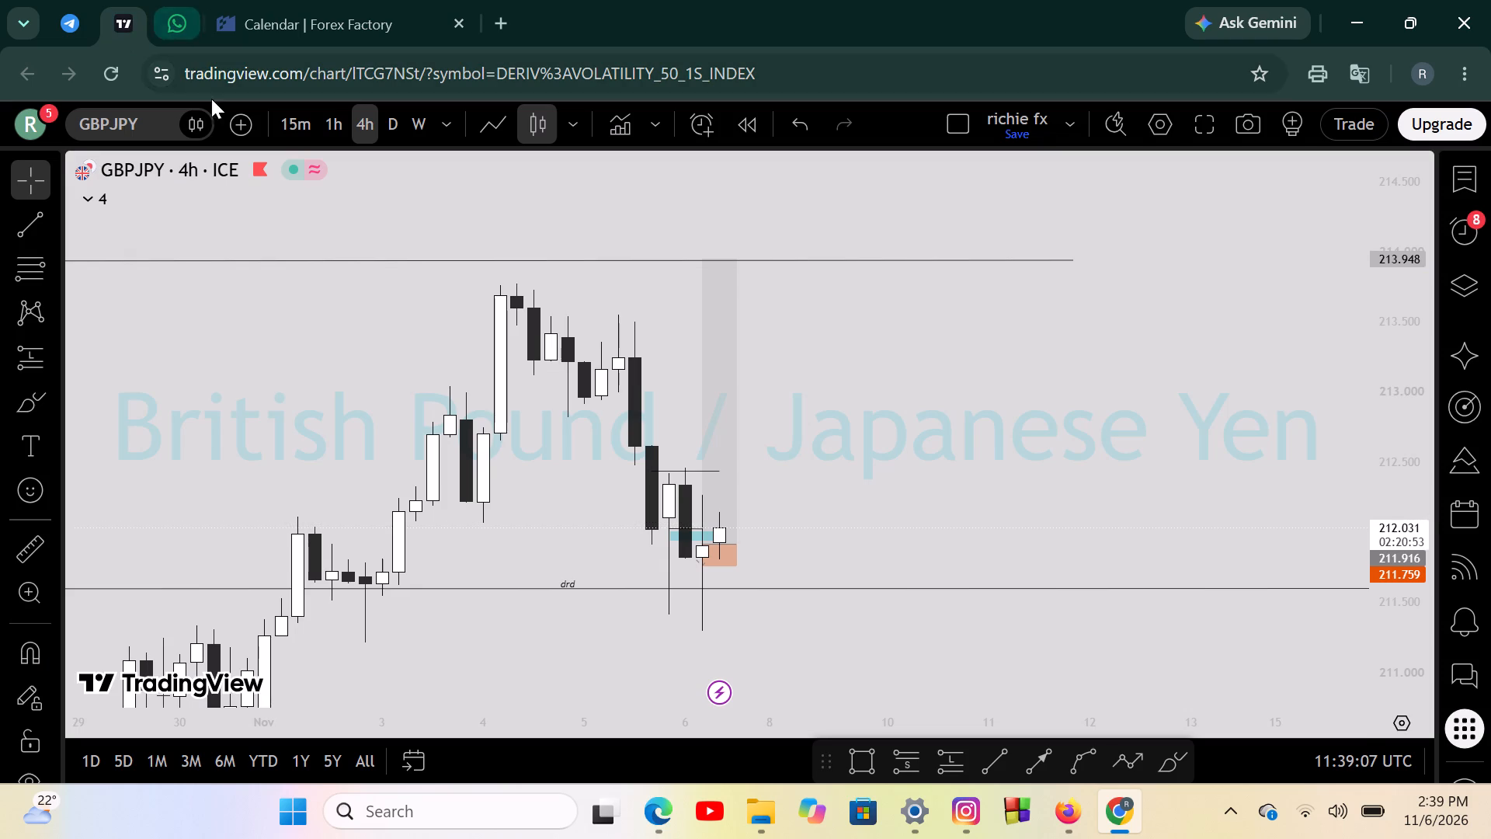
left_click(128, 105)
left_click(119, 115)
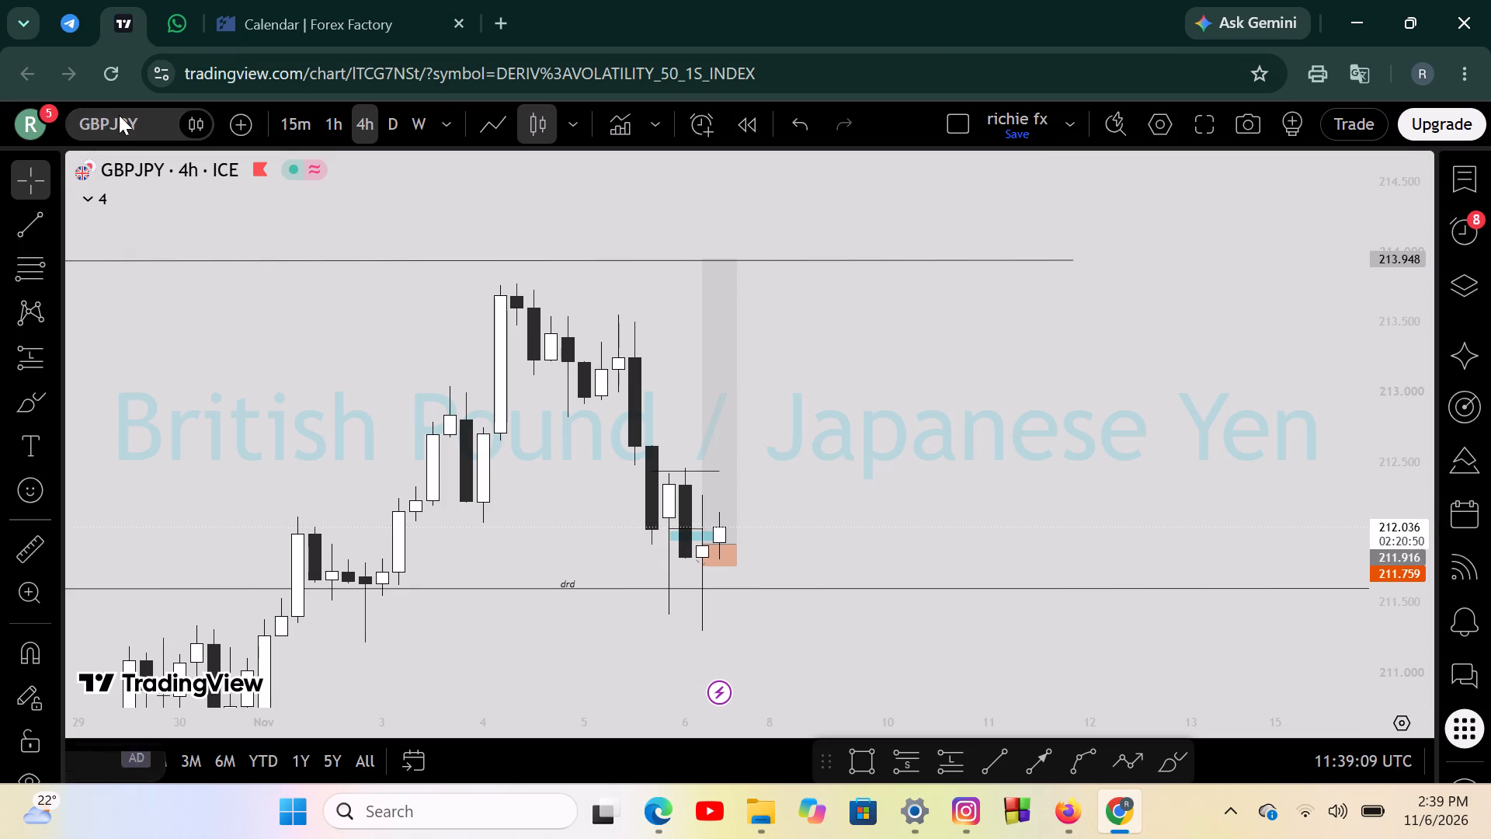
key("BackSpace")
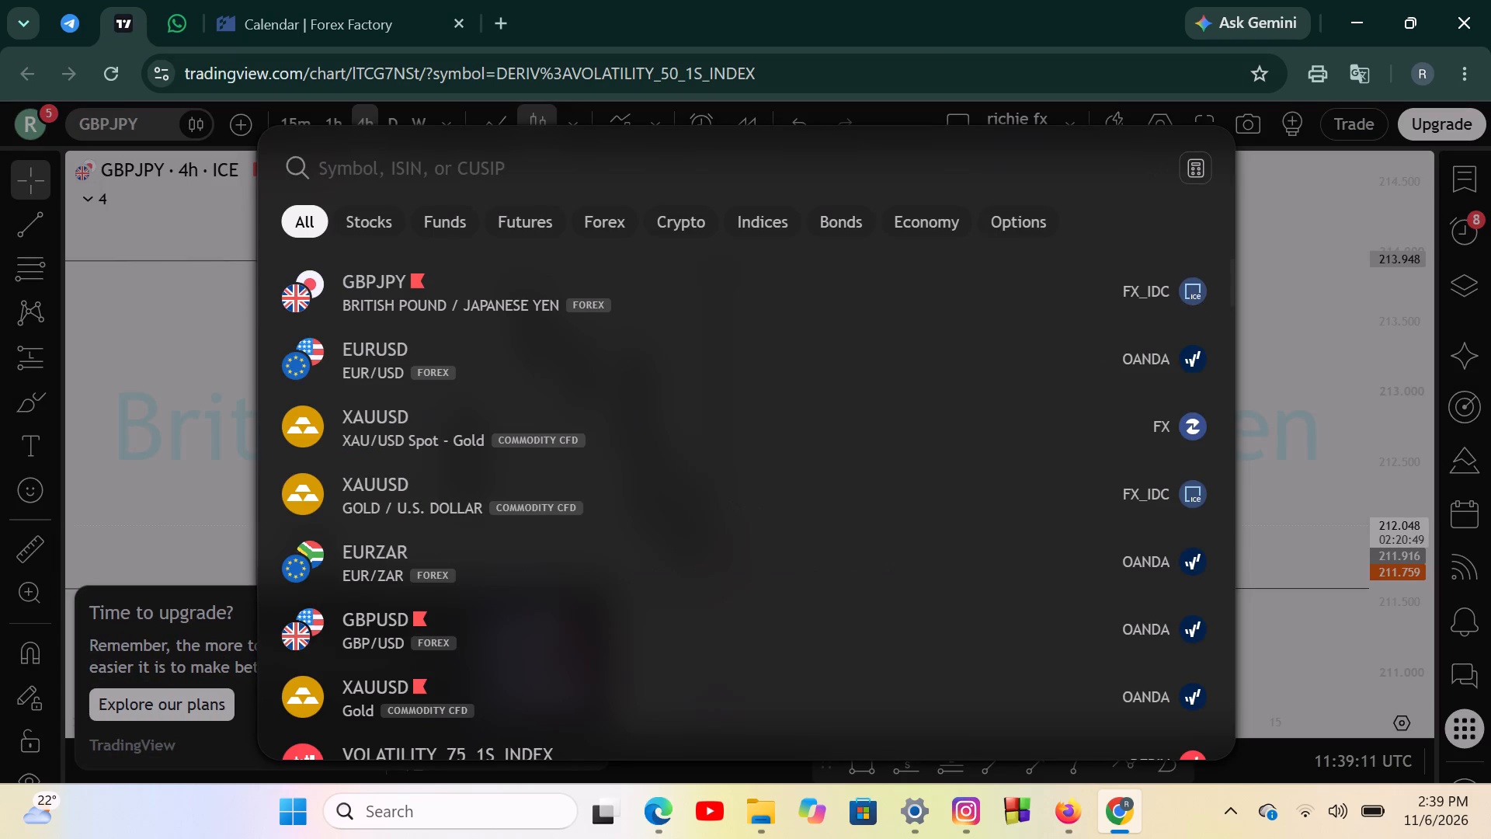
type("xauu")
type("sd")
key("Return")
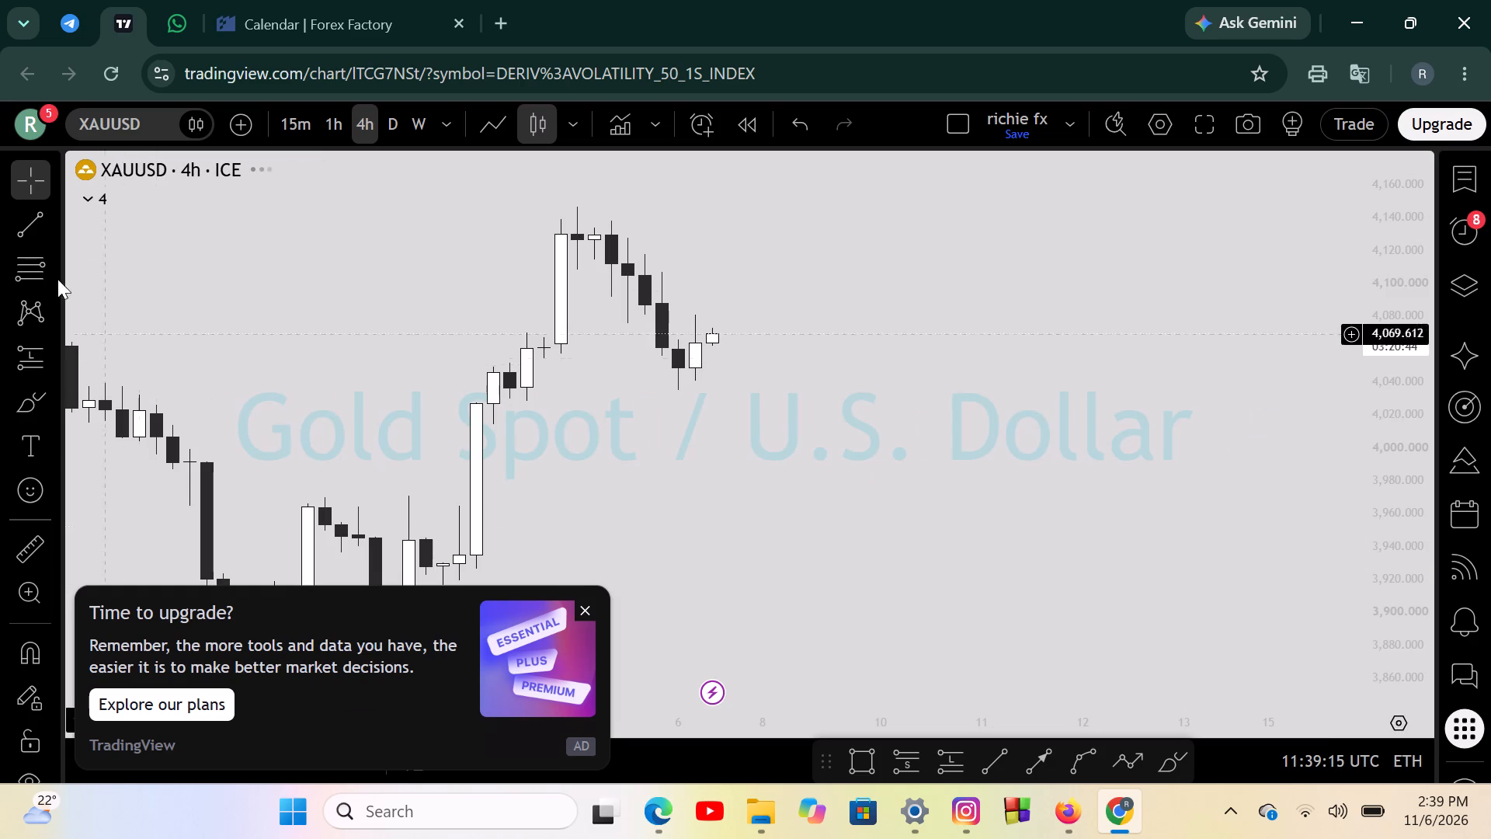
Dismiss the upgrade advertisement covering the XAUUSD chart.
left_click(582, 599)
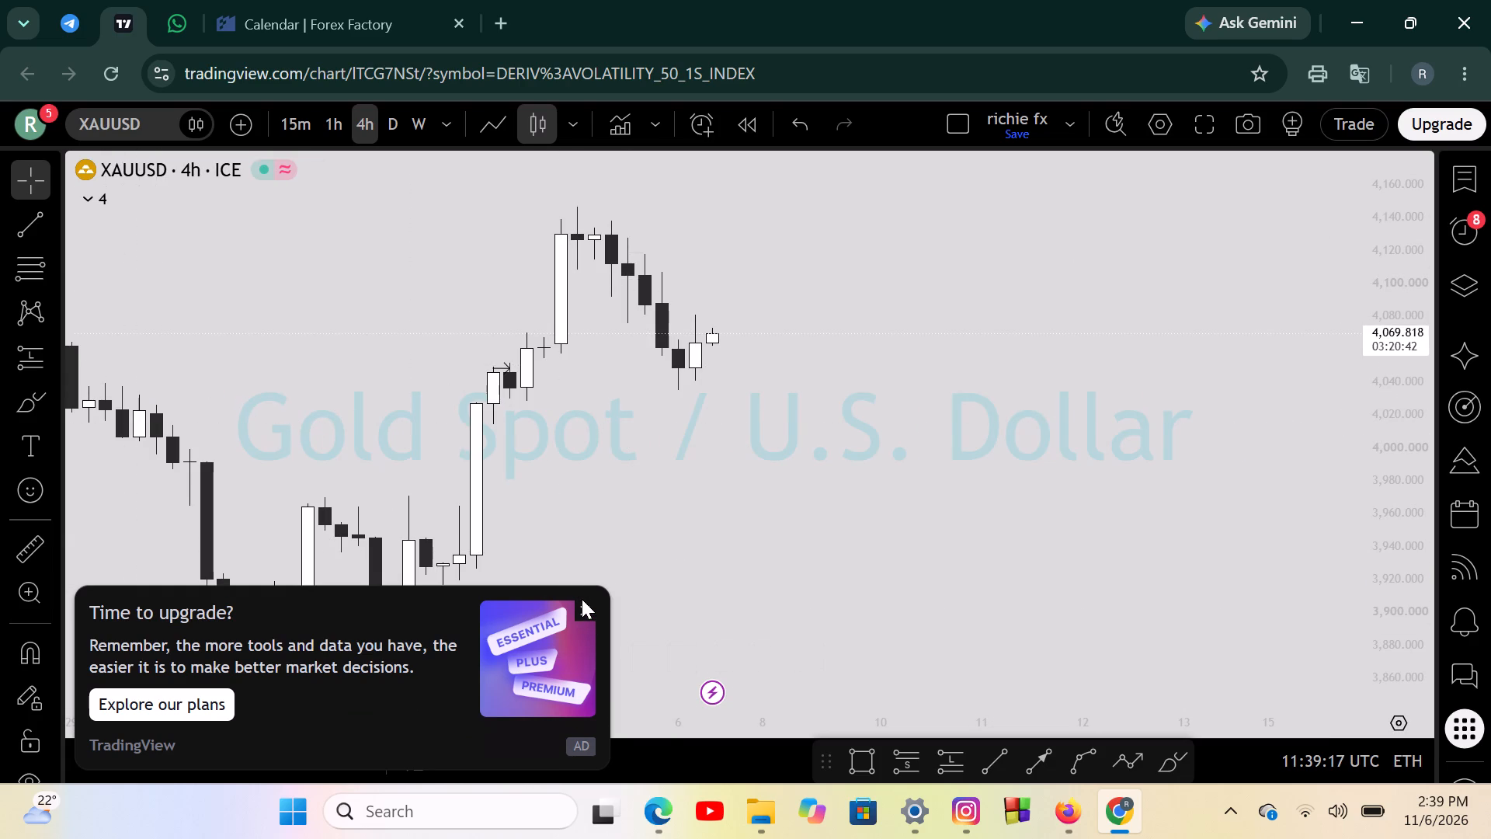
right_click(579, 611)
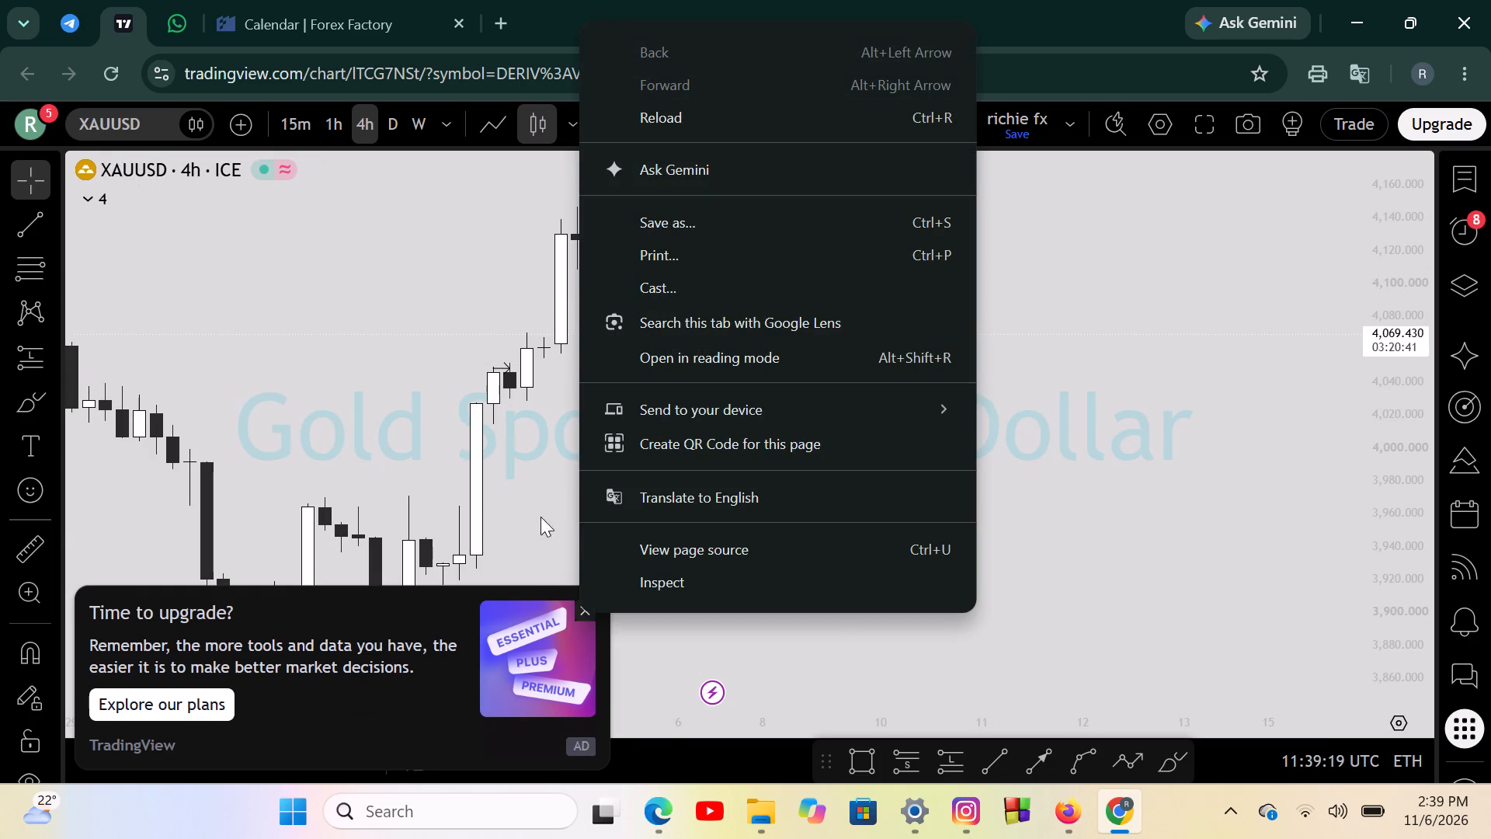
left_click(526, 450)
left_click(576, 601)
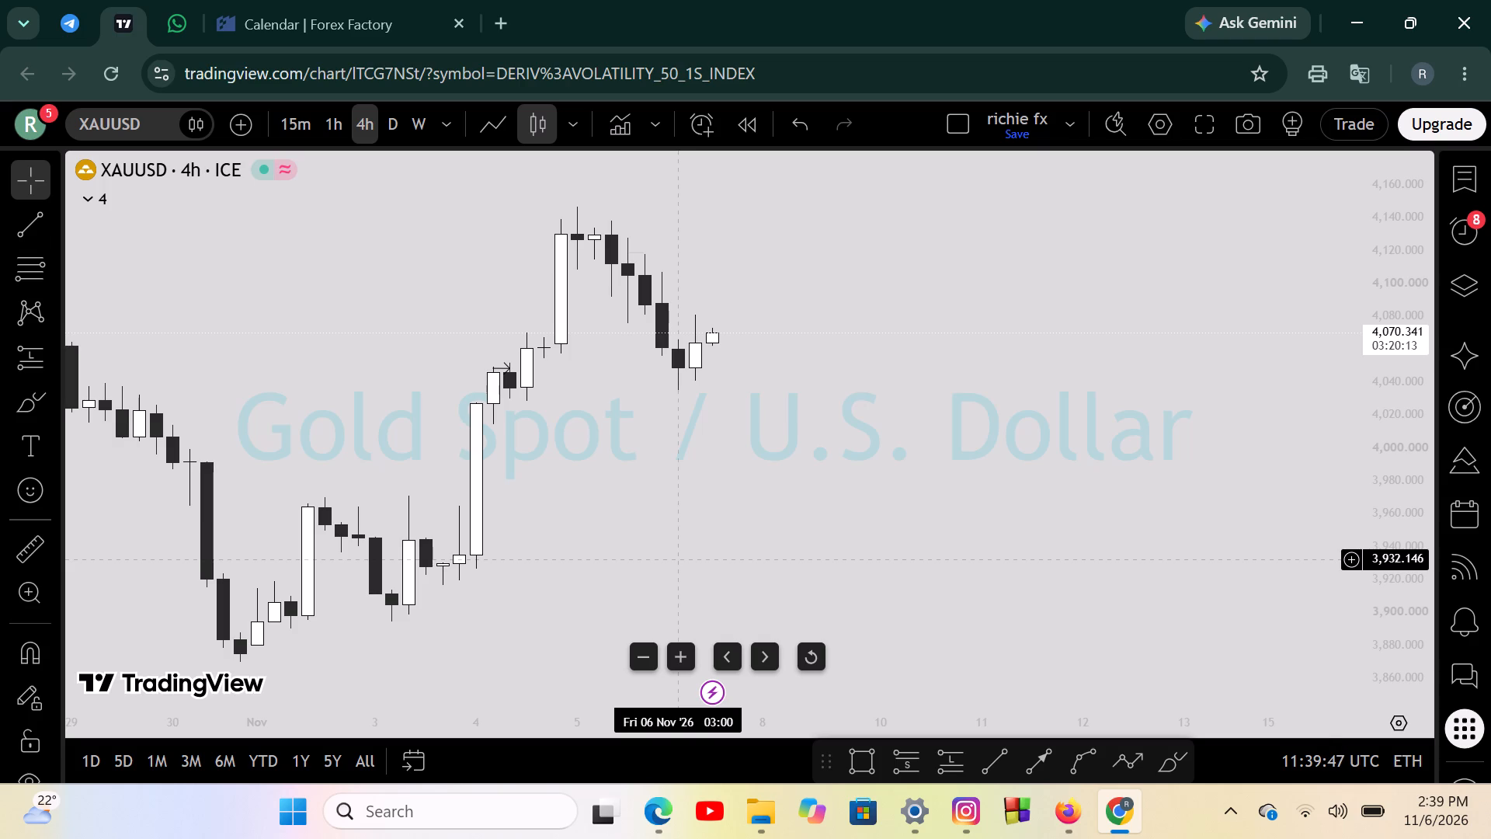
left_click(674, 560)
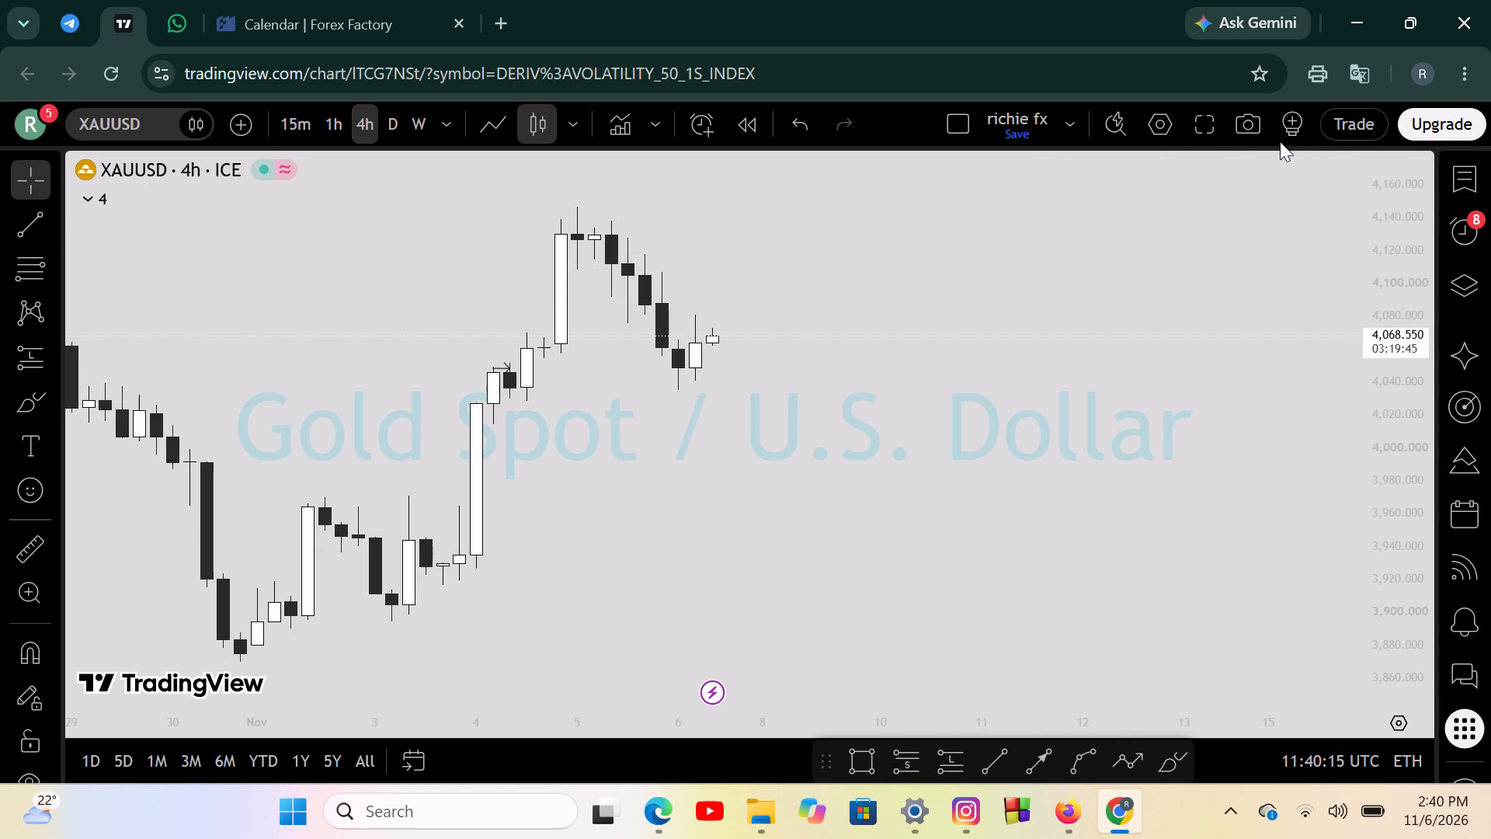
Show the XAUUSD chart in fullscreen mode with the surrounding panels hidden.
left_click(1195, 133)
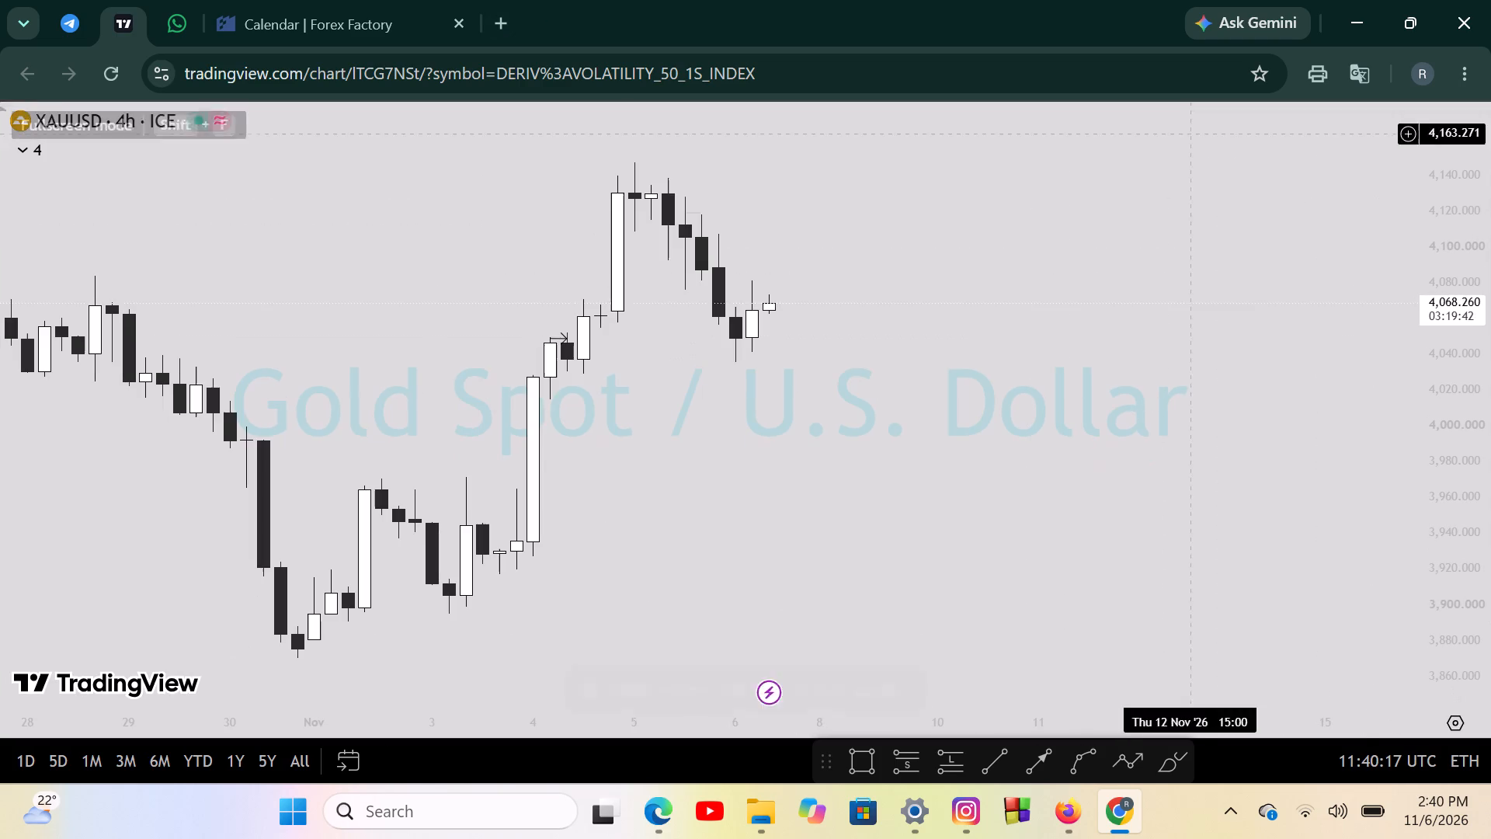
scroll(362, 392, "down", 5)
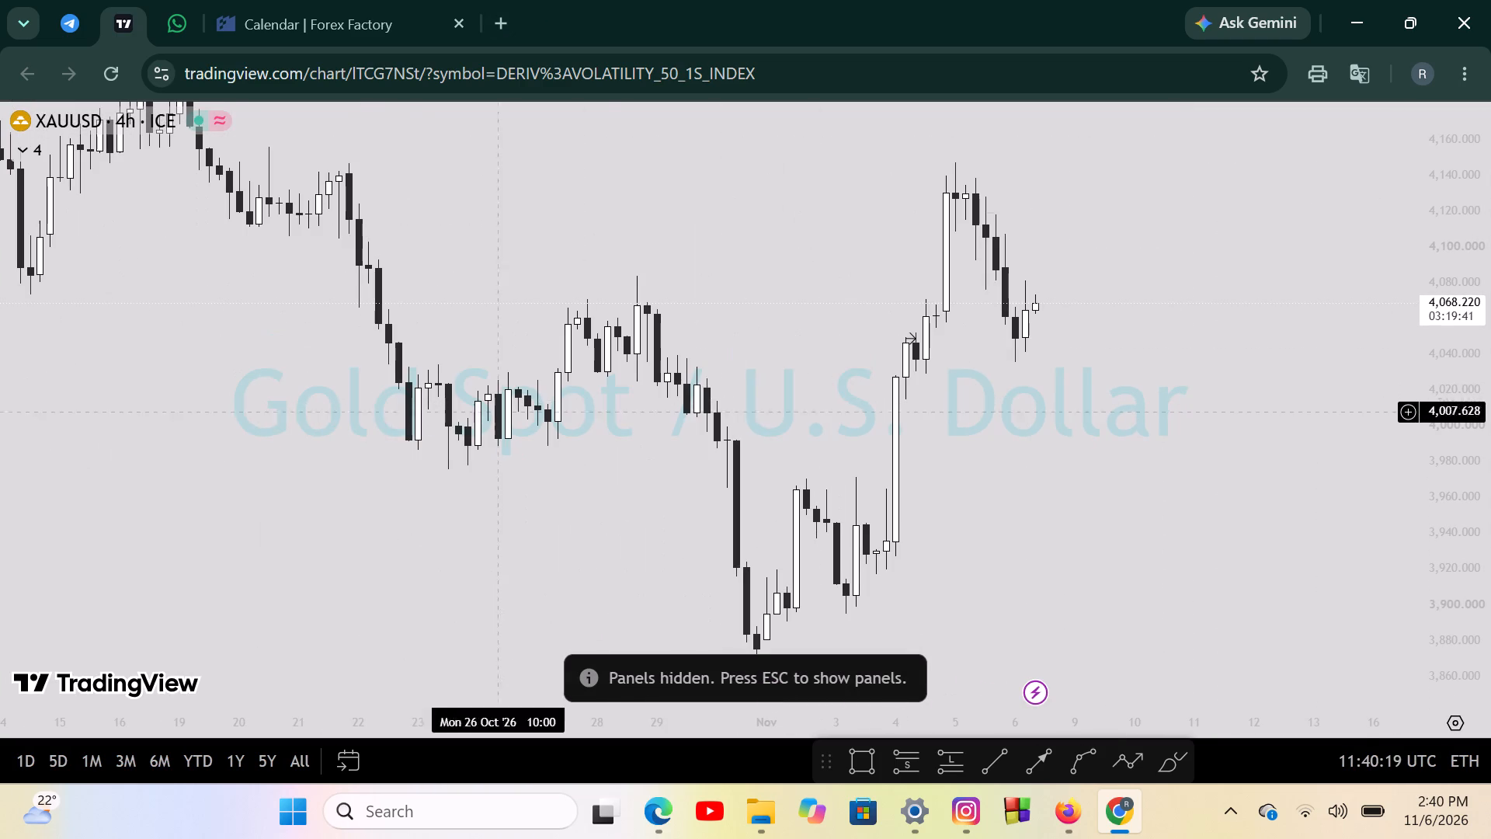
left_click(748, 240)
scroll(802, 304, "up", 3)
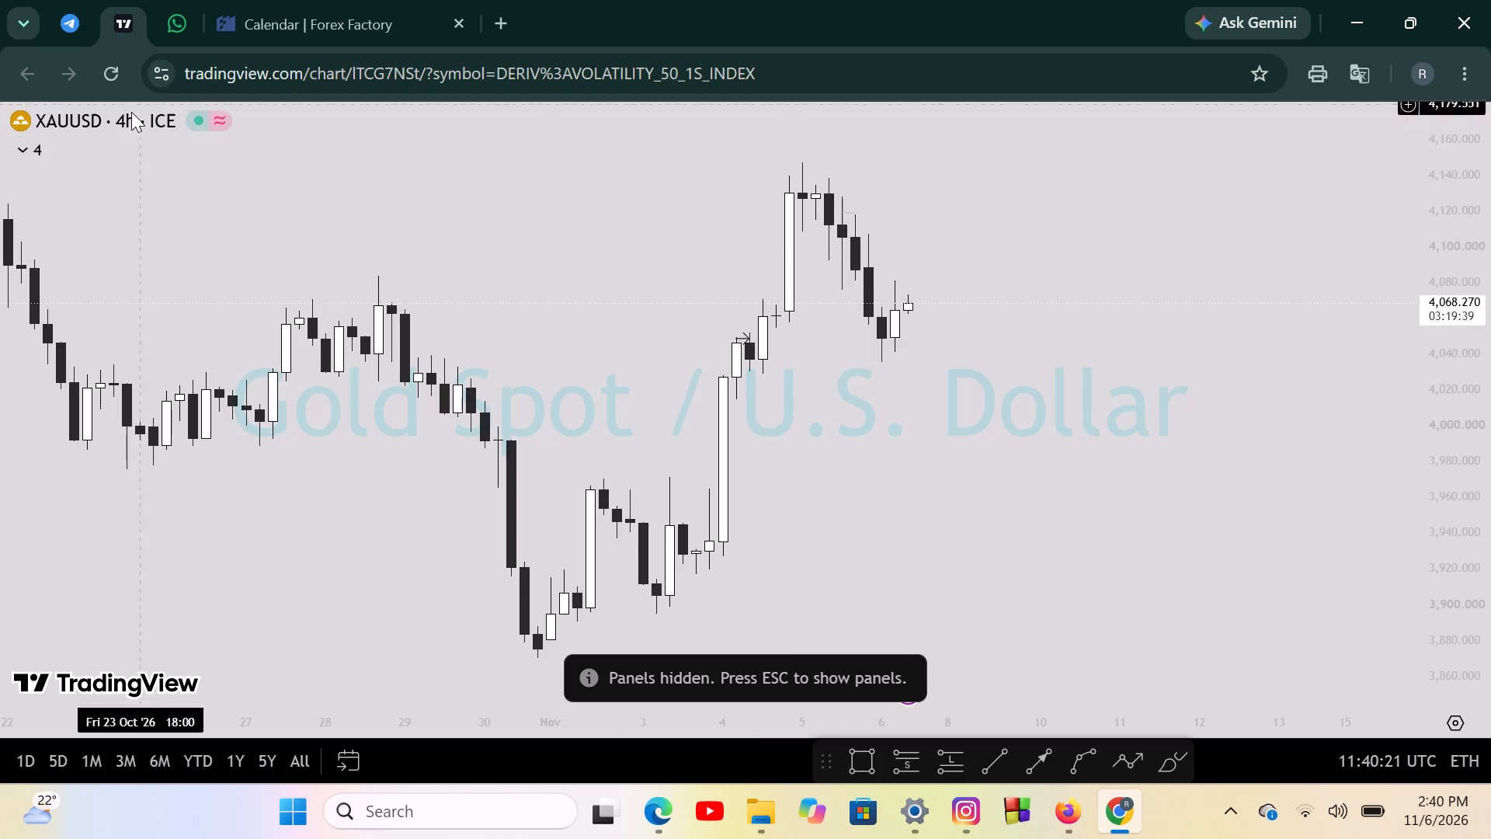
Change the XAUUSD chart's interval to one day.
left_click(130, 121)
key("BackSpace")
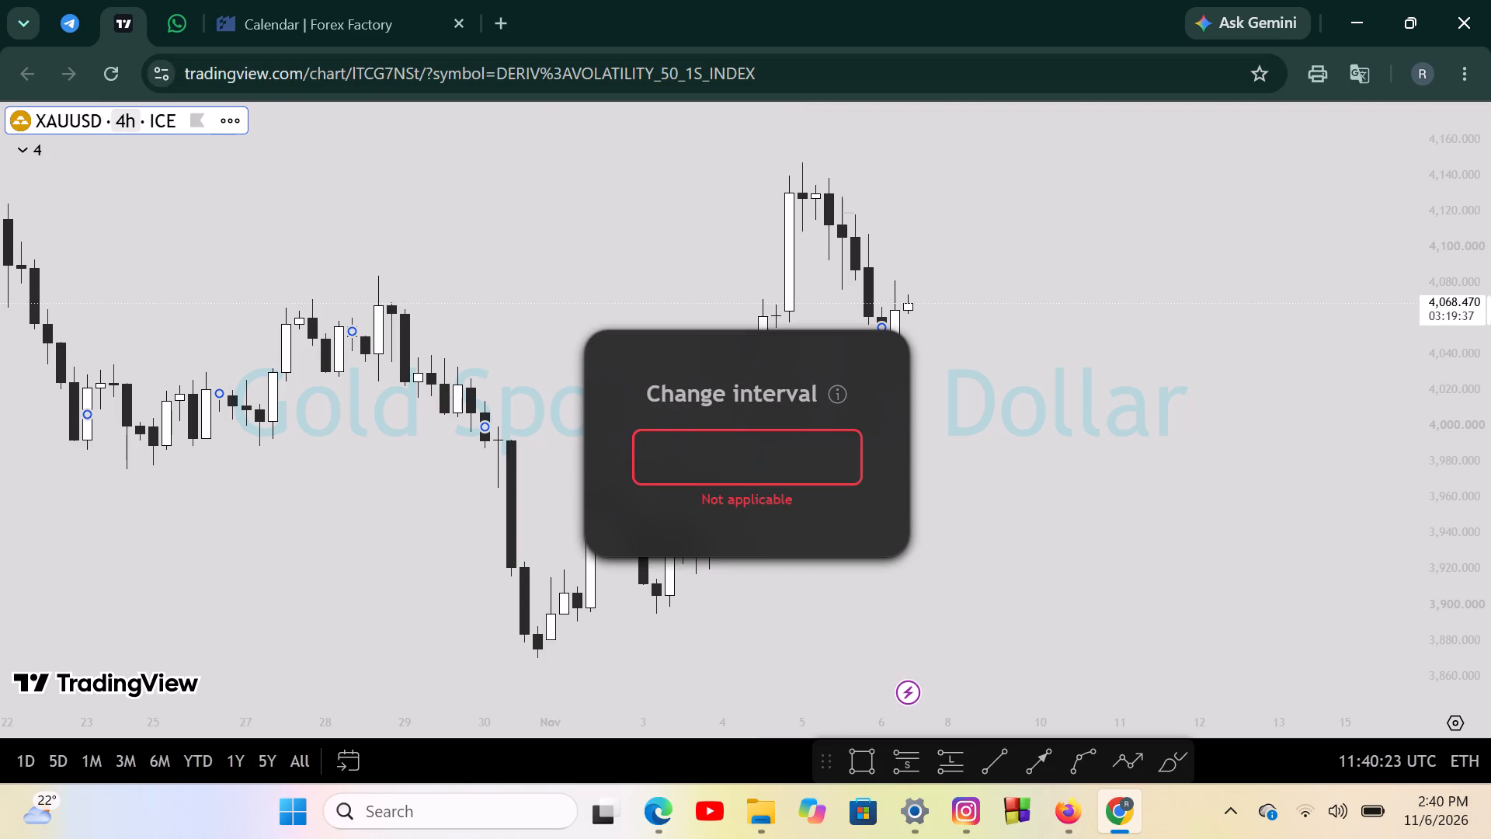
key("d")
key("Return")
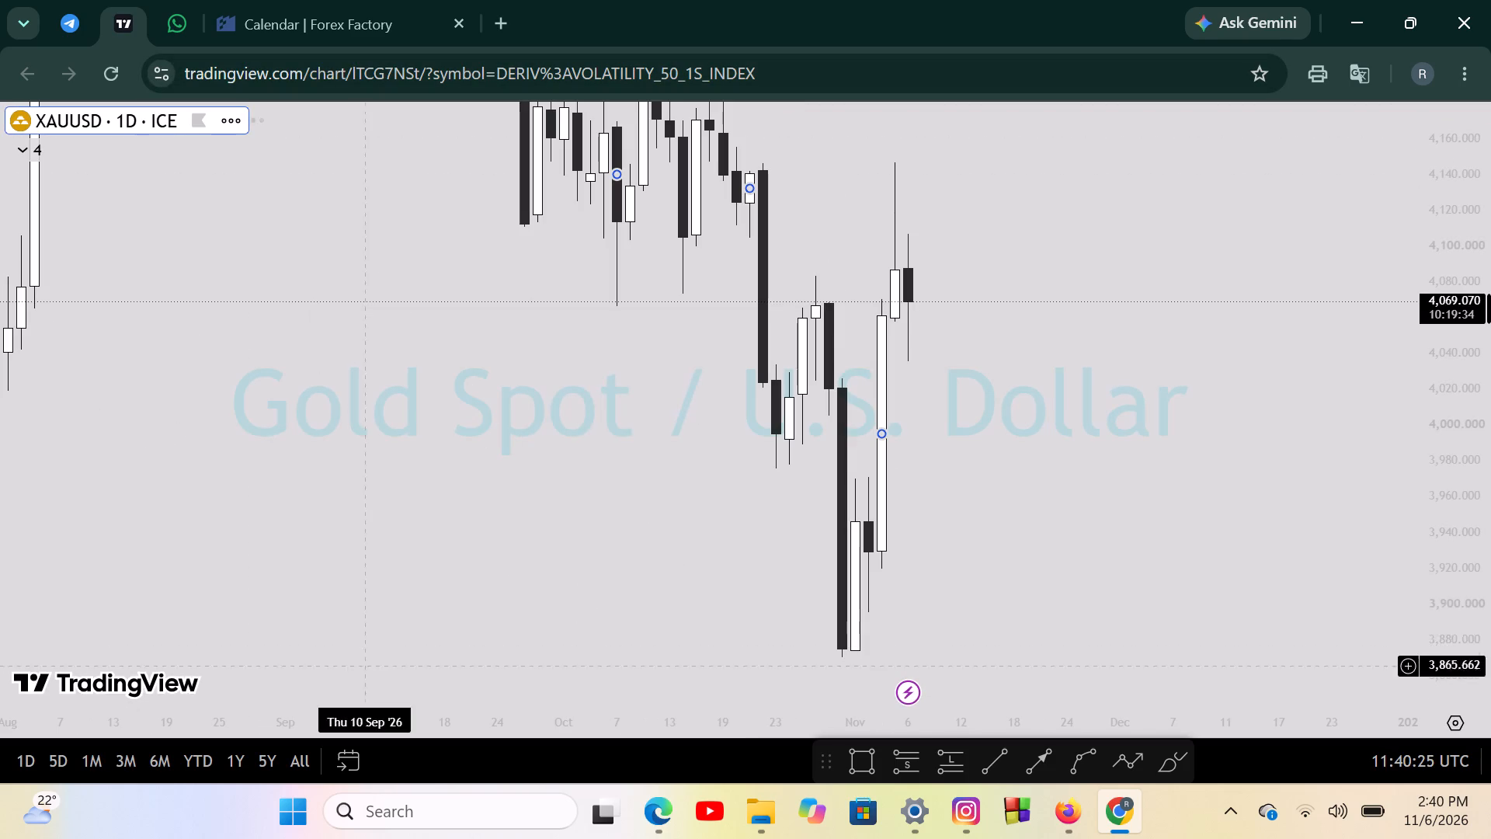
left_click(570, 436)
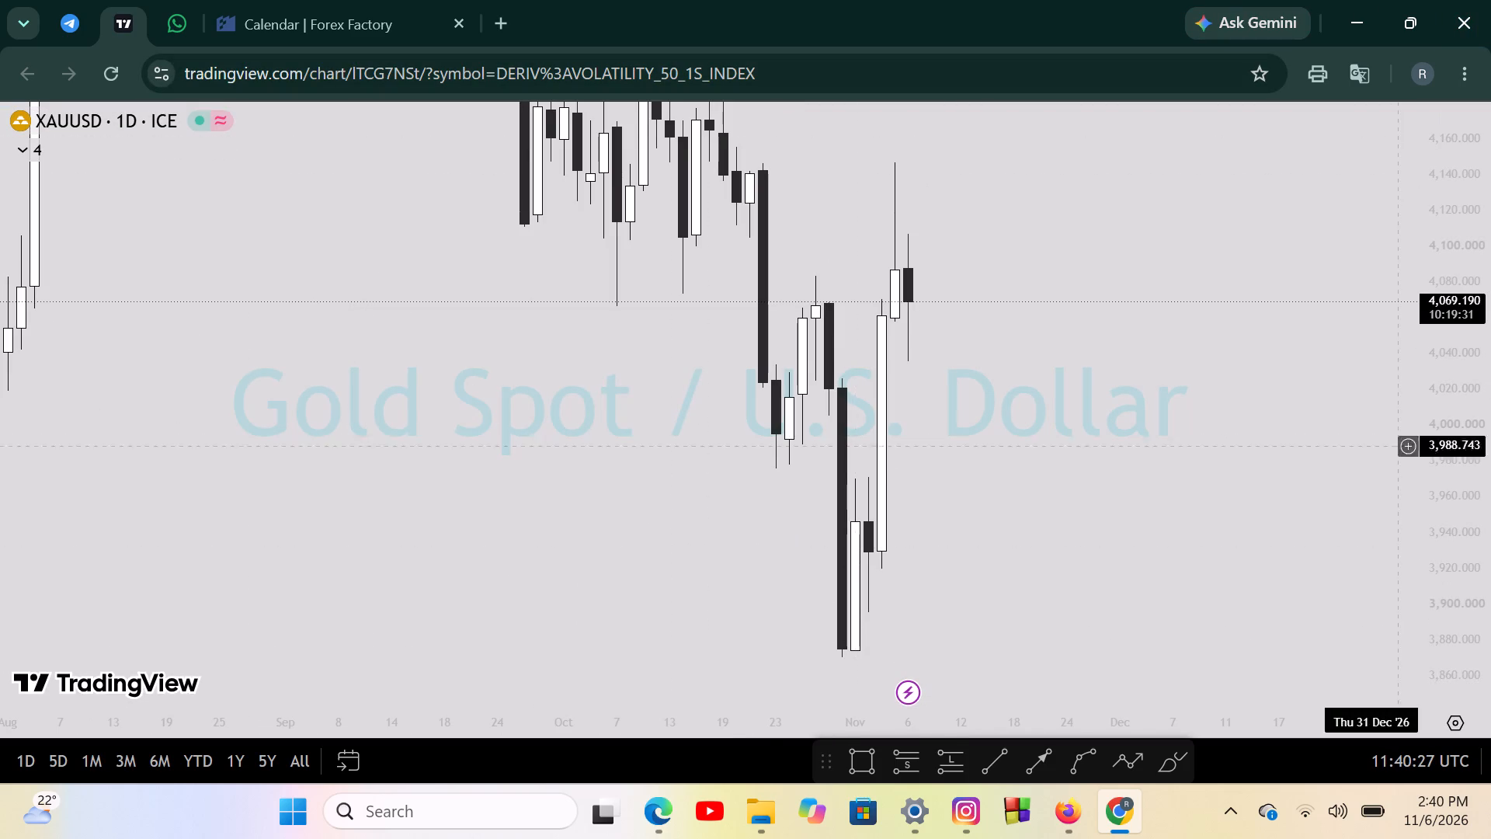
Draw a horizontal trendline at about 4,141.5 from the 21 October candle to the 5 November candle's upper wick.
left_click_drag(1444, 256, 1461, 346)
scroll(630, 514, "up", 4)
left_click_drag(880, 347, 1490, 527)
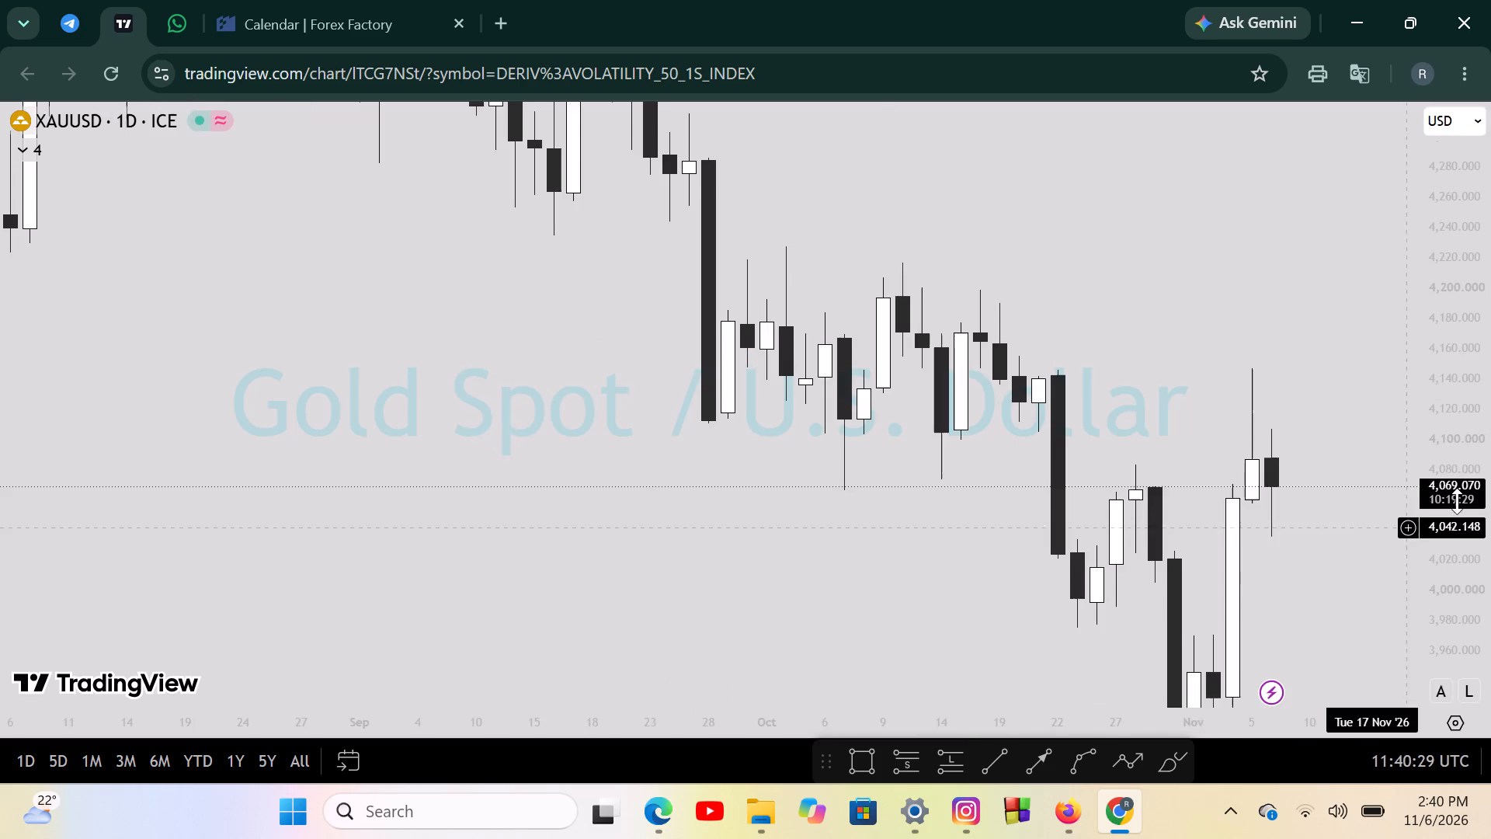
left_click_drag(481, 603, 33, 541)
left_click_drag(233, 587, 16, 440)
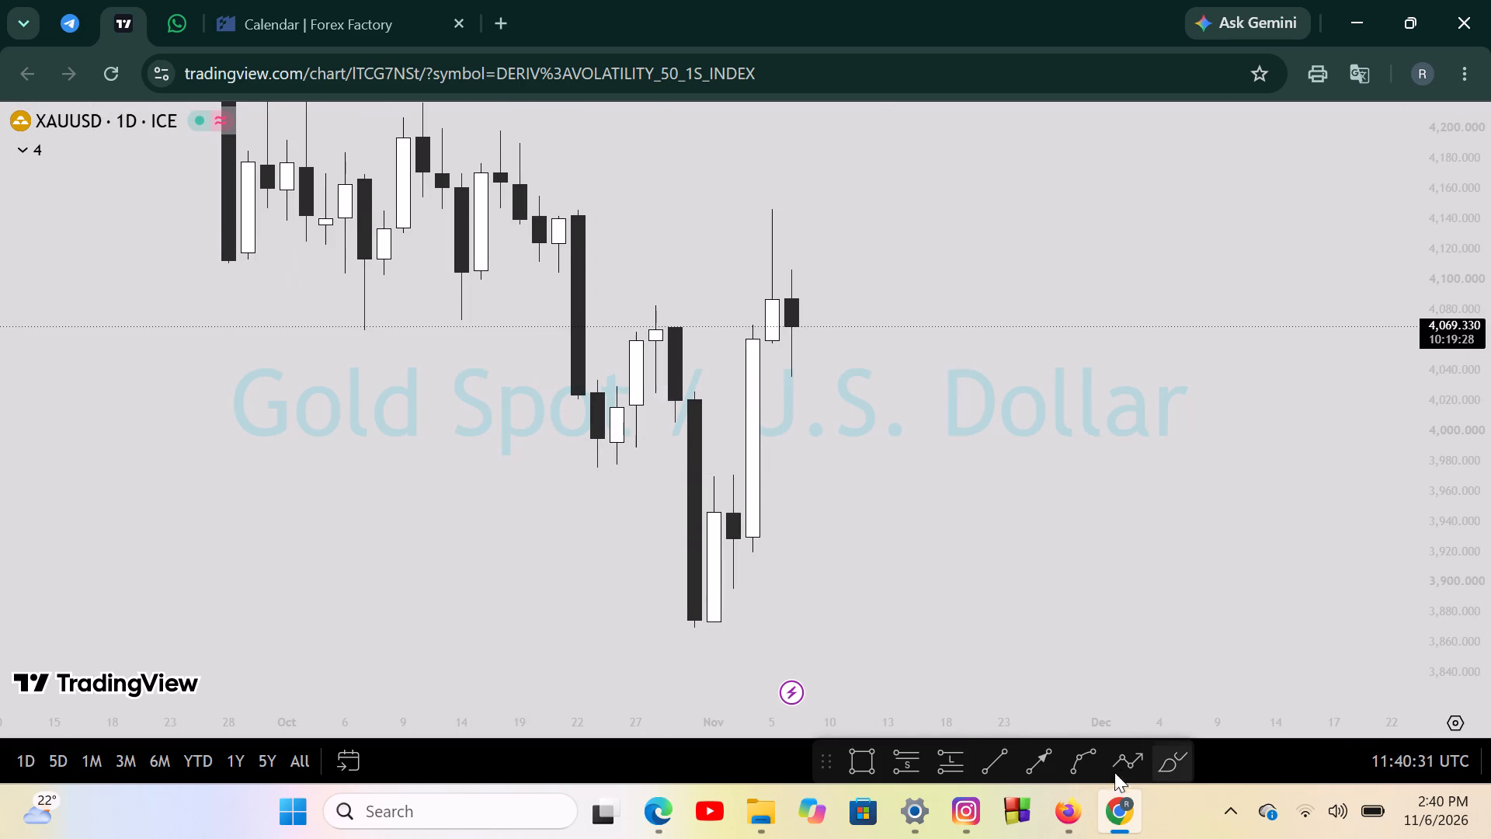
left_click(980, 759)
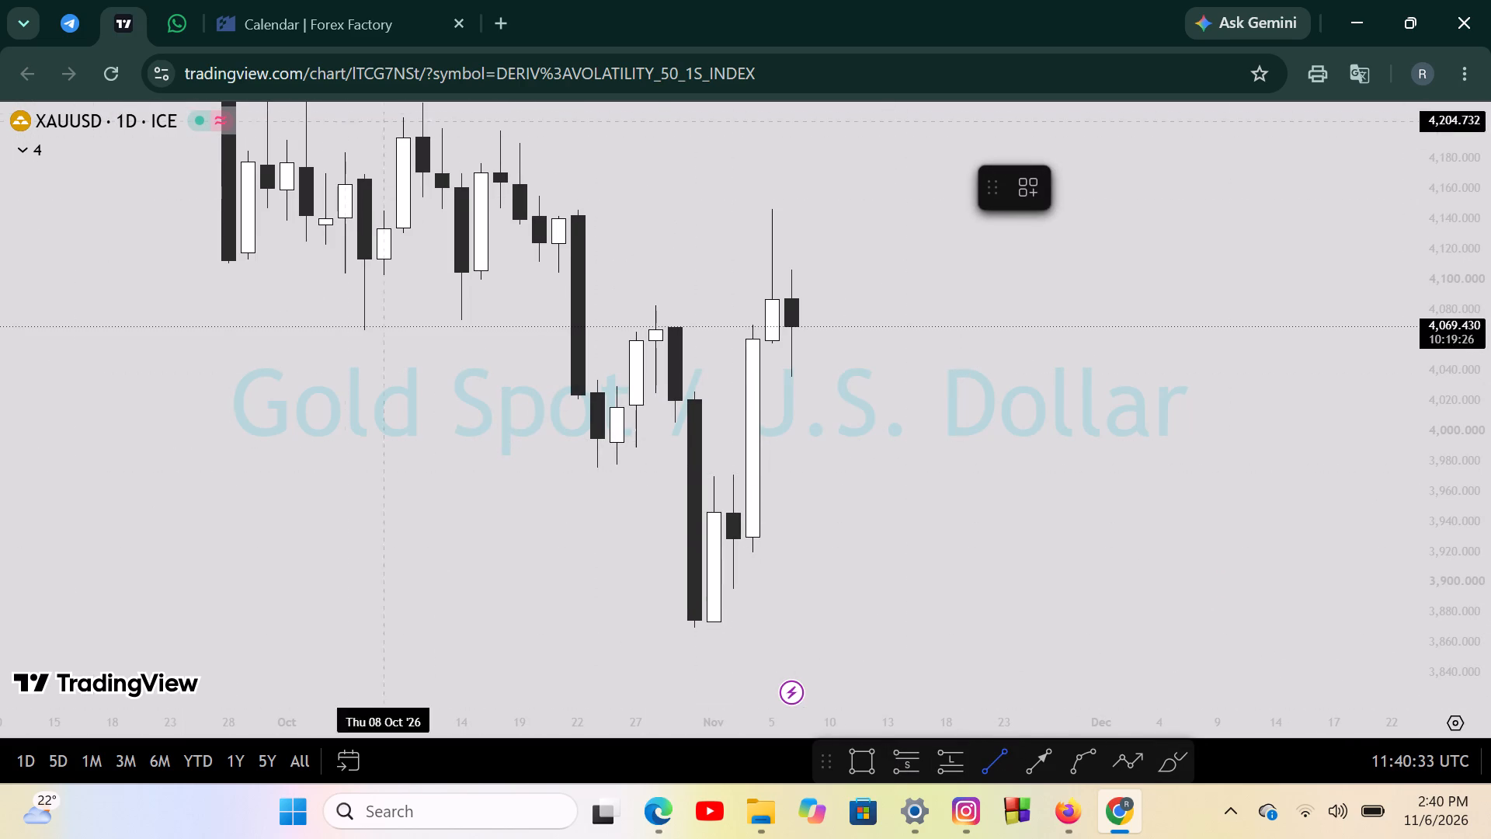
left_click(554, 217)
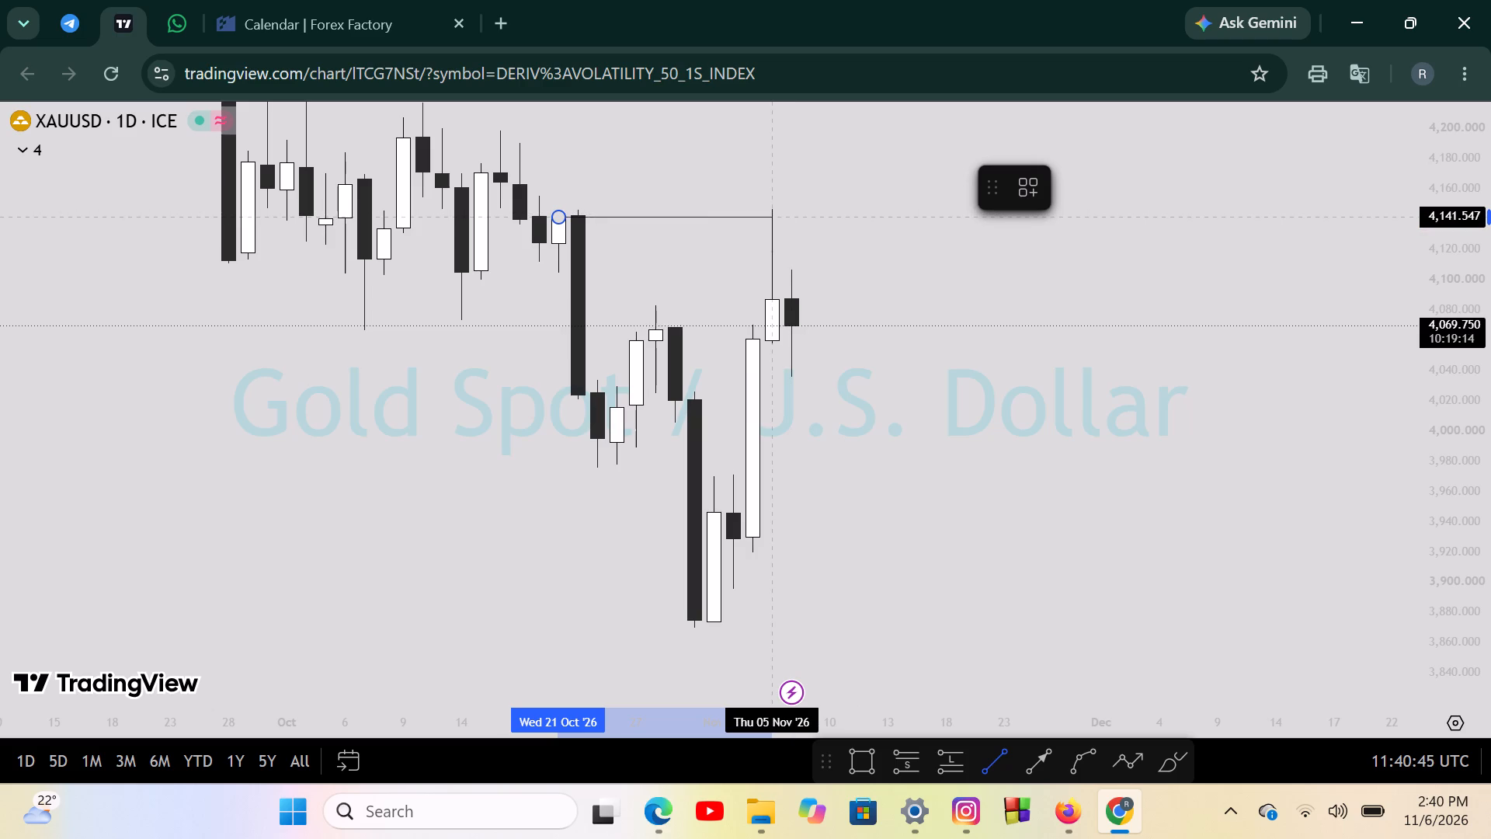
left_click(773, 217)
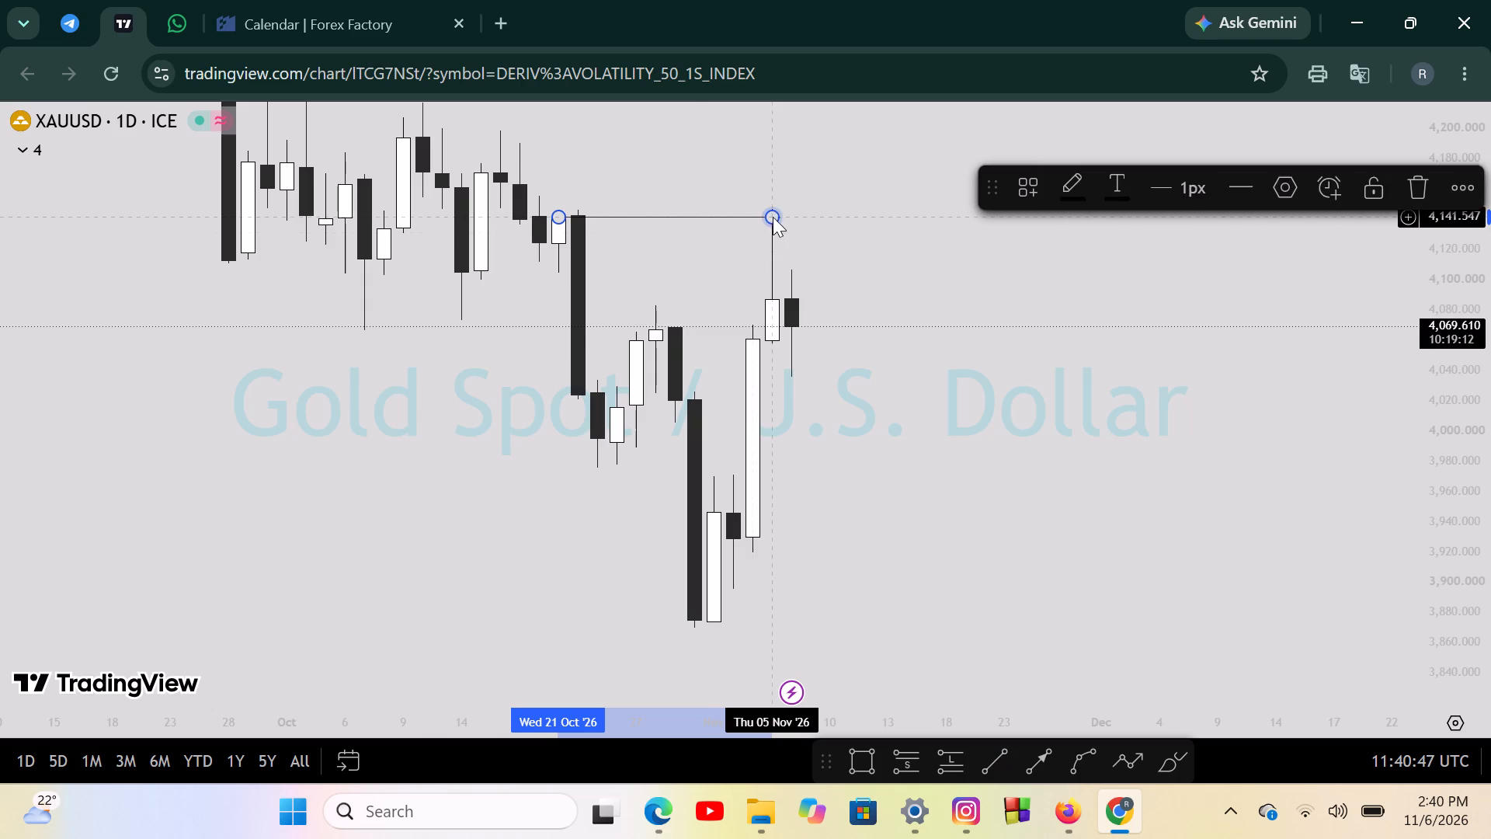
Label the new trendline with the text DrD.
left_click(704, 289)
double_click(665, 220)
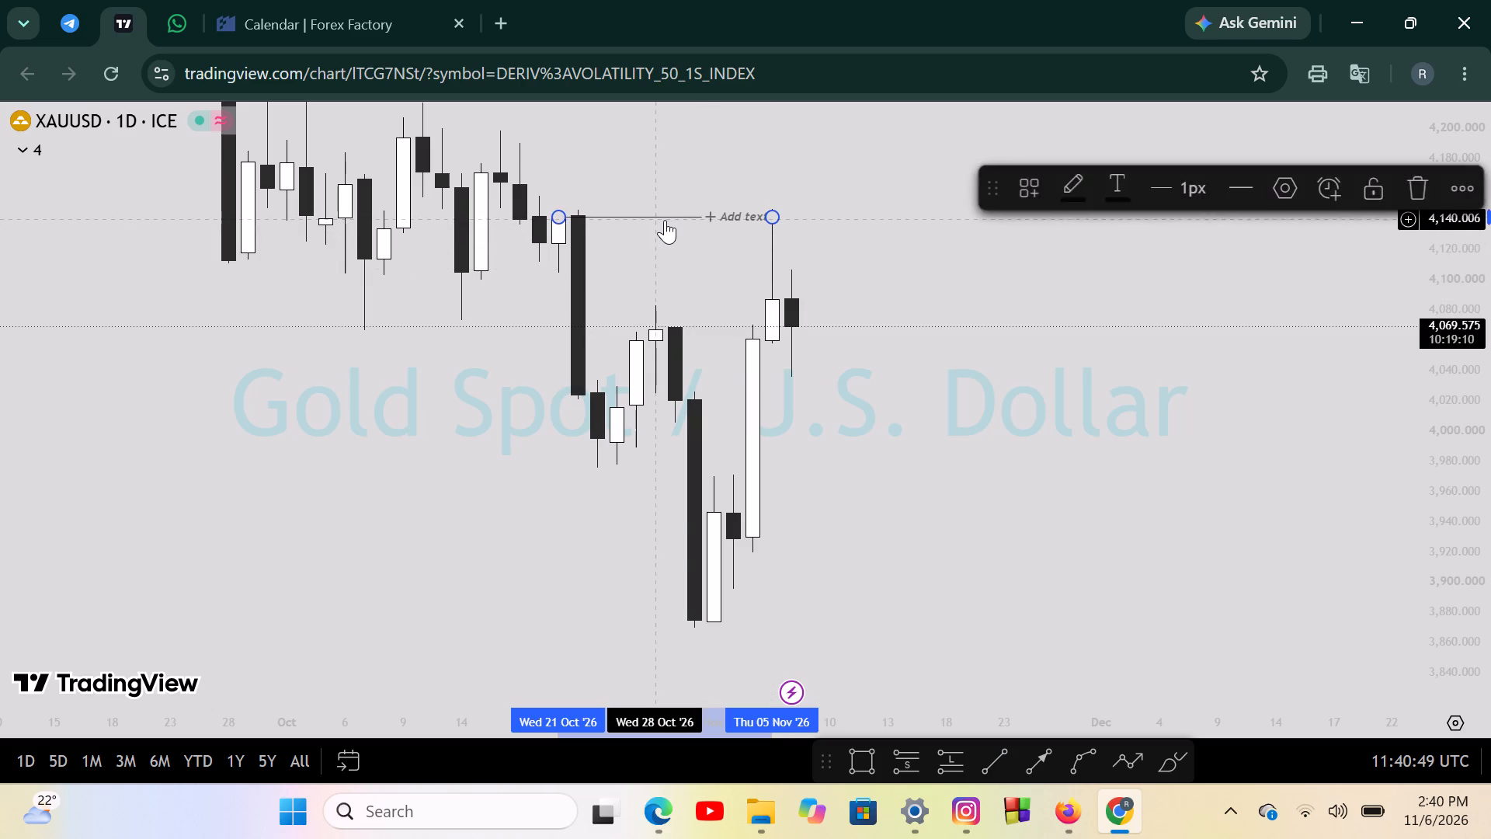
left_click(714, 467)
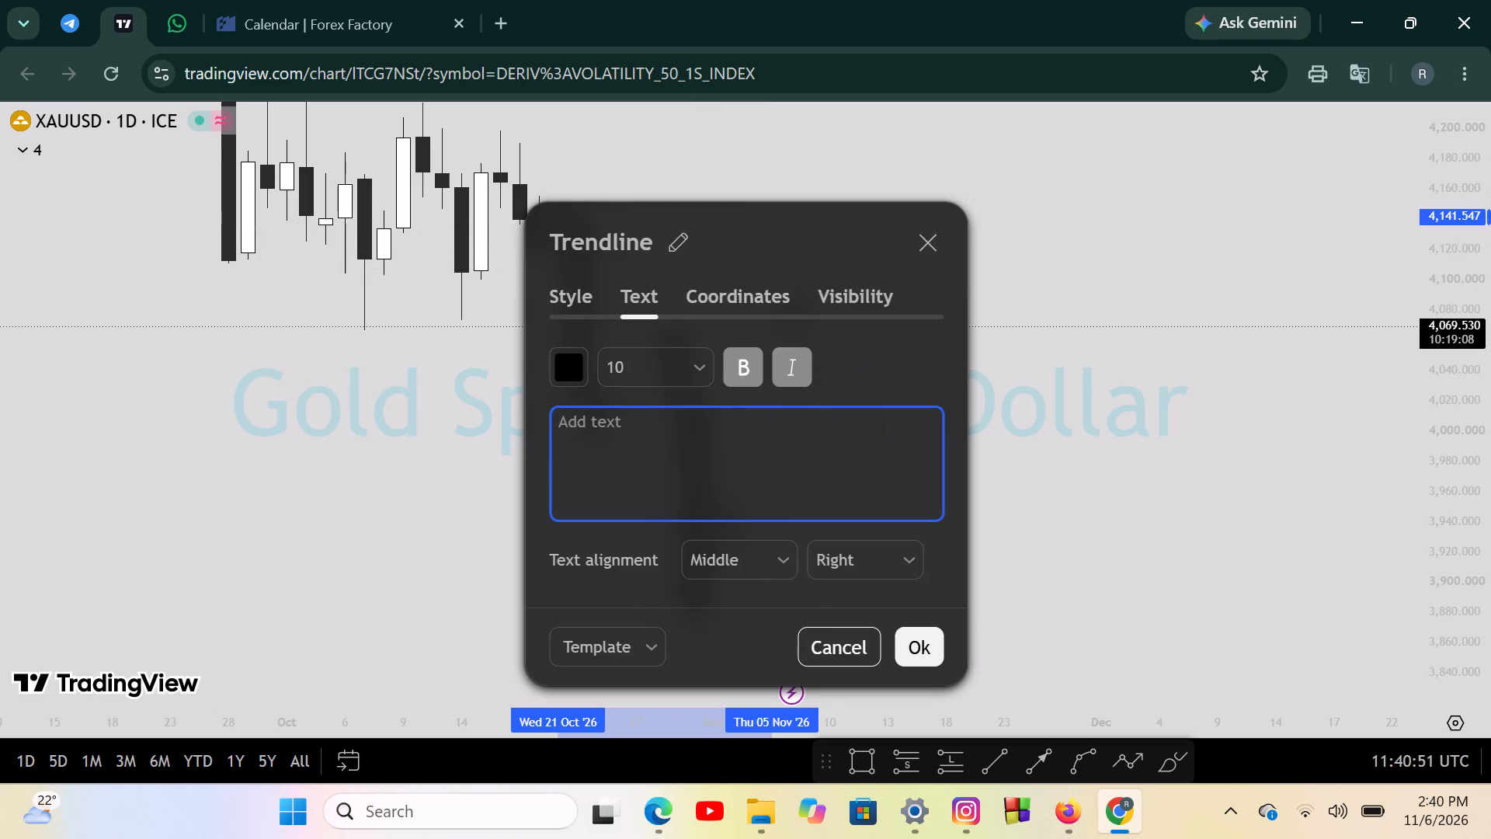
key("d")
key("r")
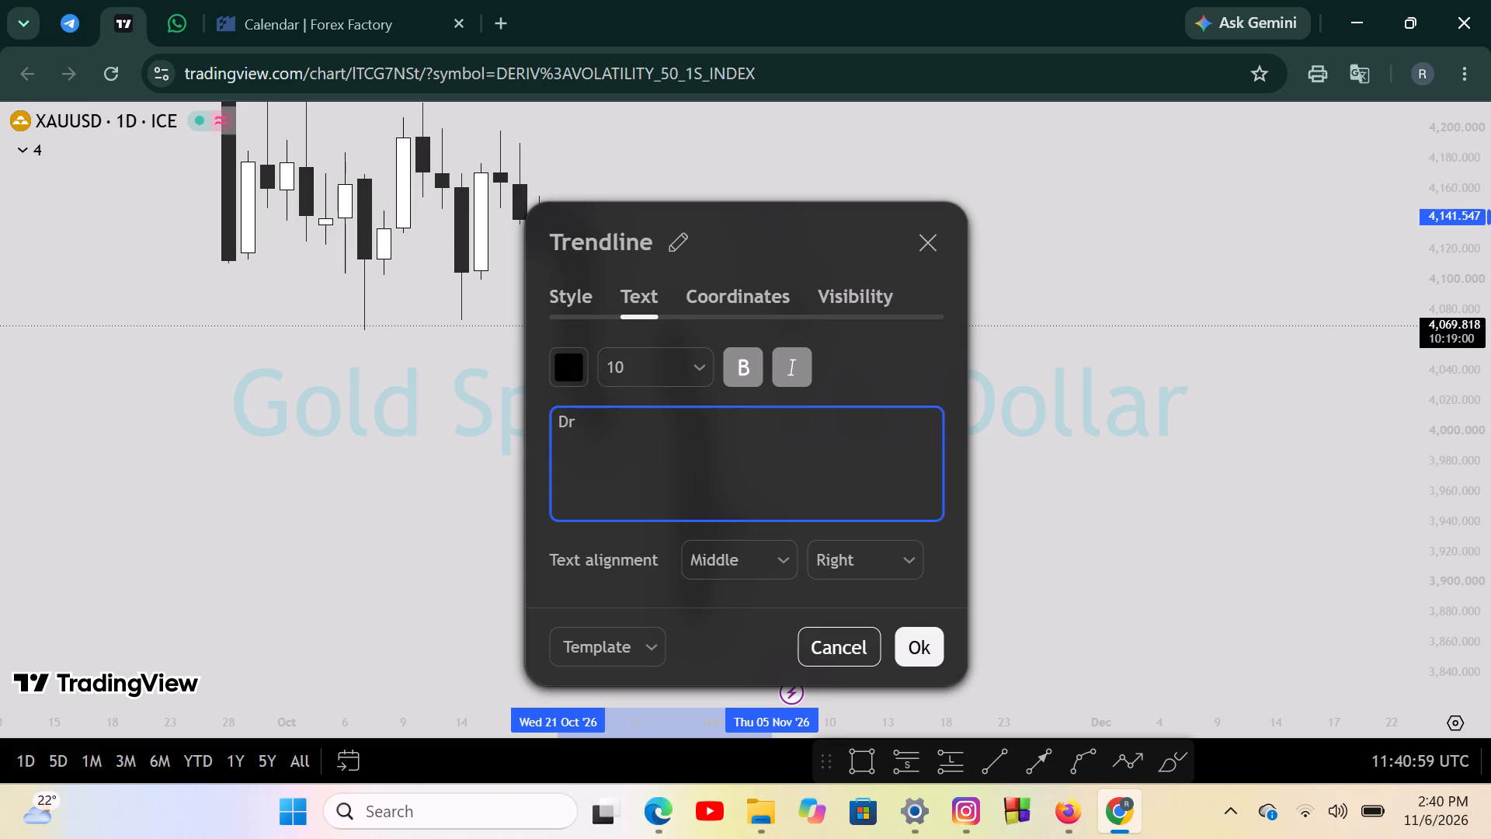
key("d")
left_click(924, 647)
left_click(948, 492)
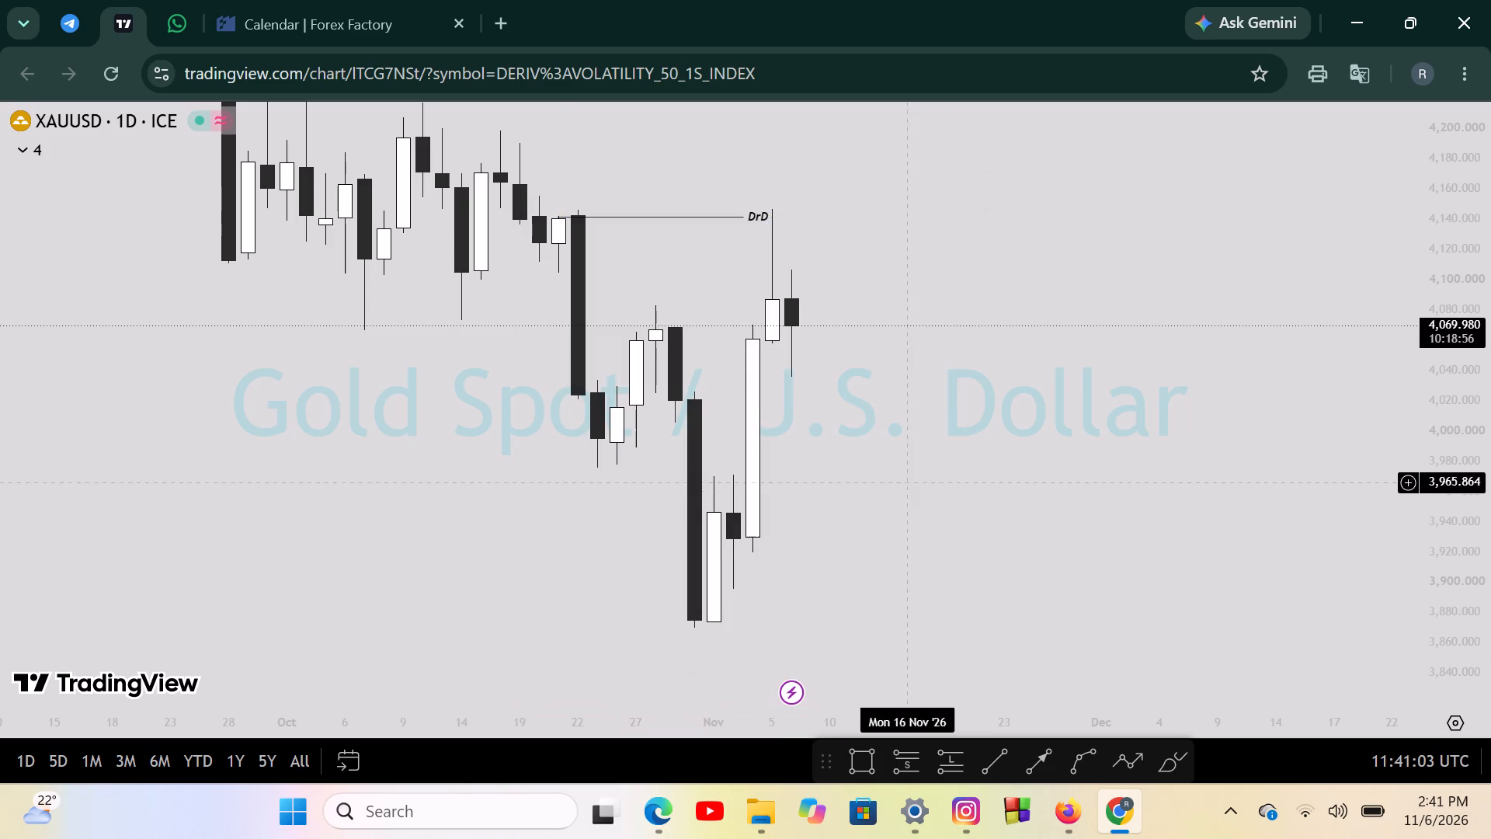
Draw a near-horizontal trendline at about 4,068 from the 7 October candle's low to the 22 October candle.
scroll(542, 407, "down", 1)
scroll(542, 407, "up", 2)
left_click_drag(1025, 496, 1062, 413)
left_click_drag(1077, 299, 1096, 446)
left_click_drag(996, 327, 1087, 346)
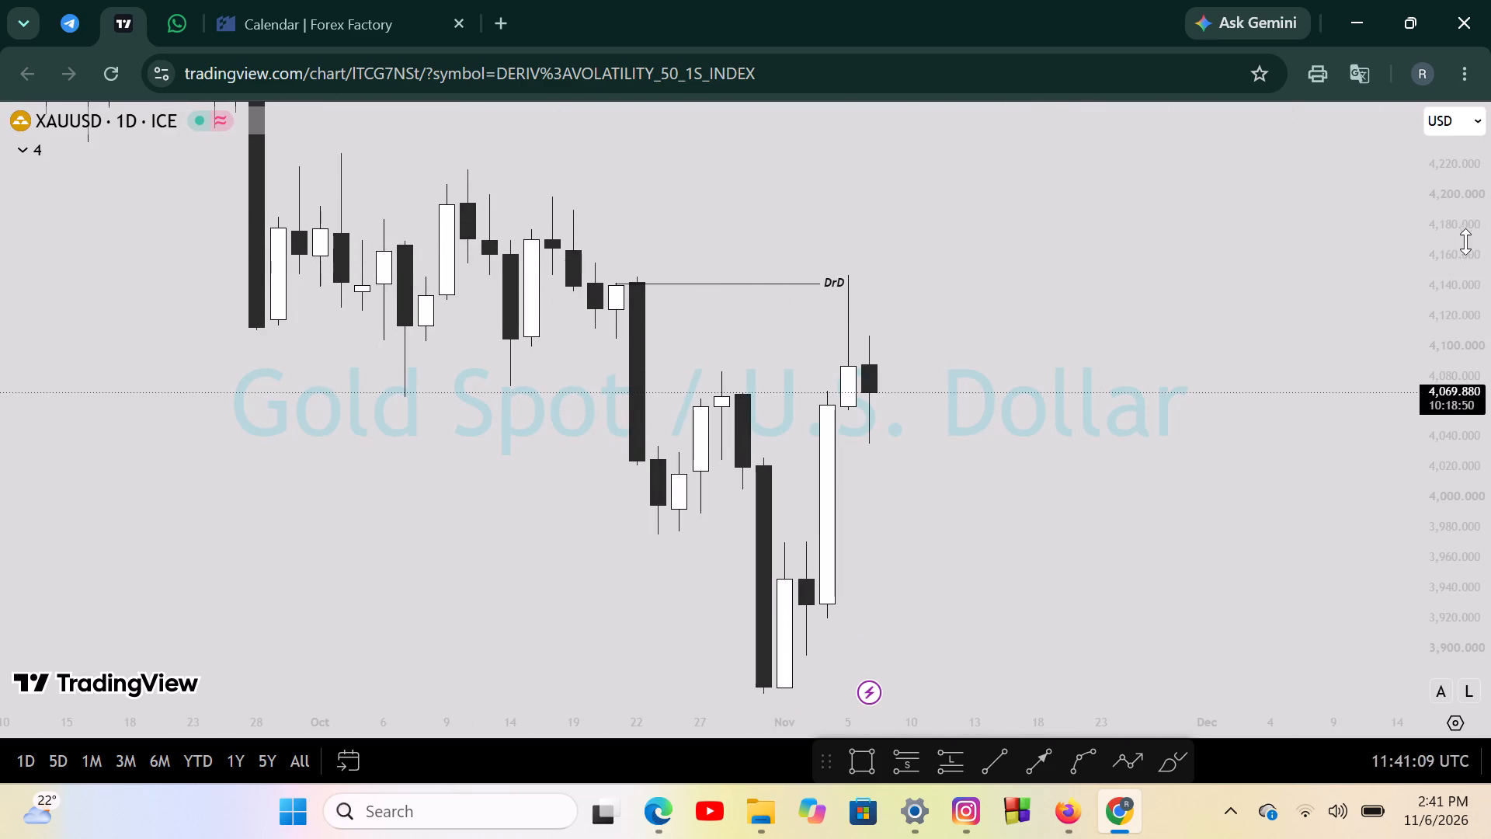
left_click_drag(1468, 238, 1472, 376)
left_click_drag(999, 353, 1062, 282)
scroll(407, 345, "down", 2)
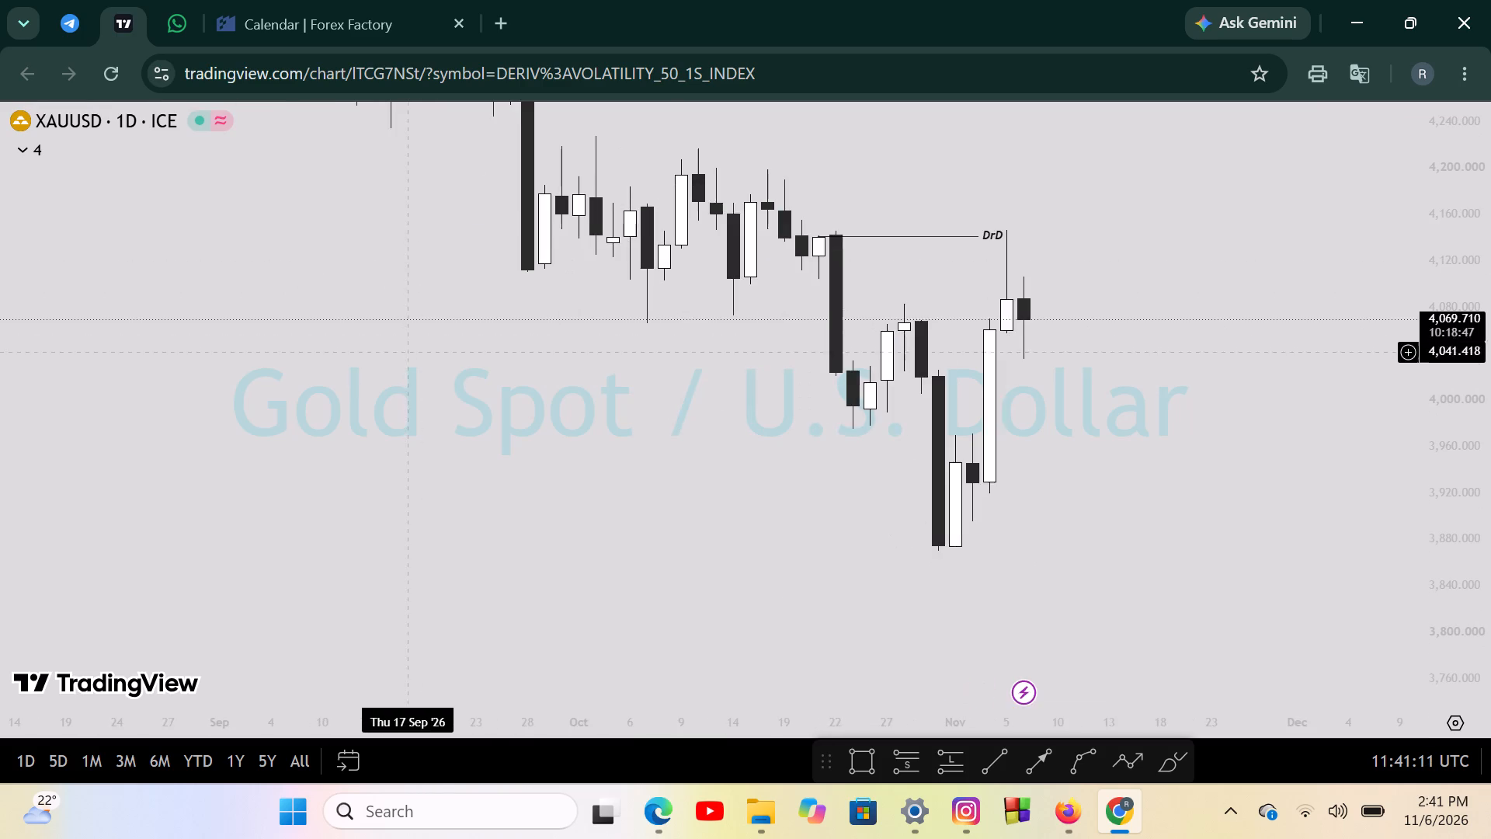
left_click_drag(413, 351, 442, 492)
left_click_drag(466, 440, 480, 561)
left_click_drag(466, 438, 467, 468)
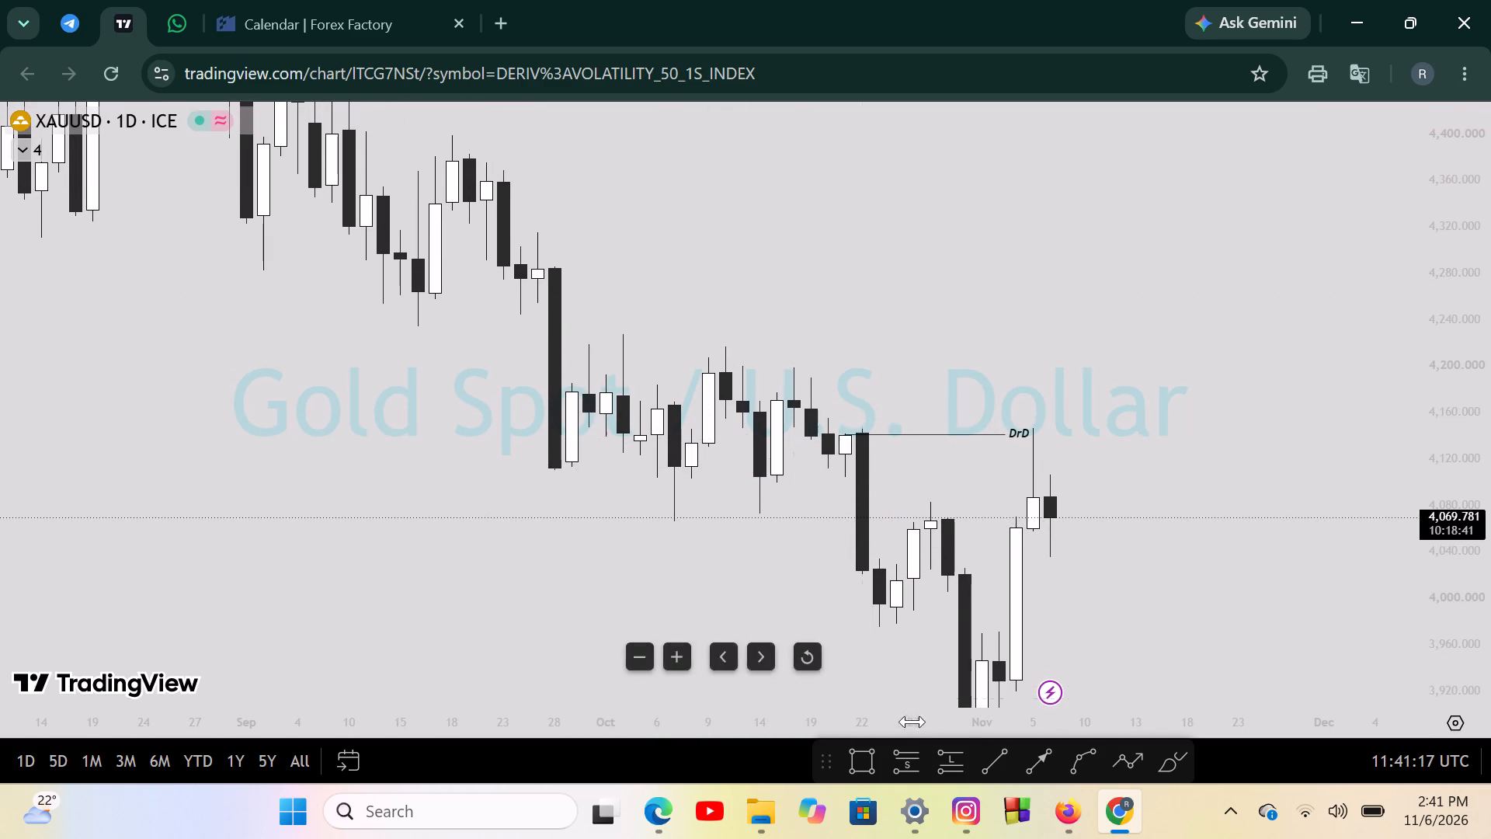
left_click(980, 759)
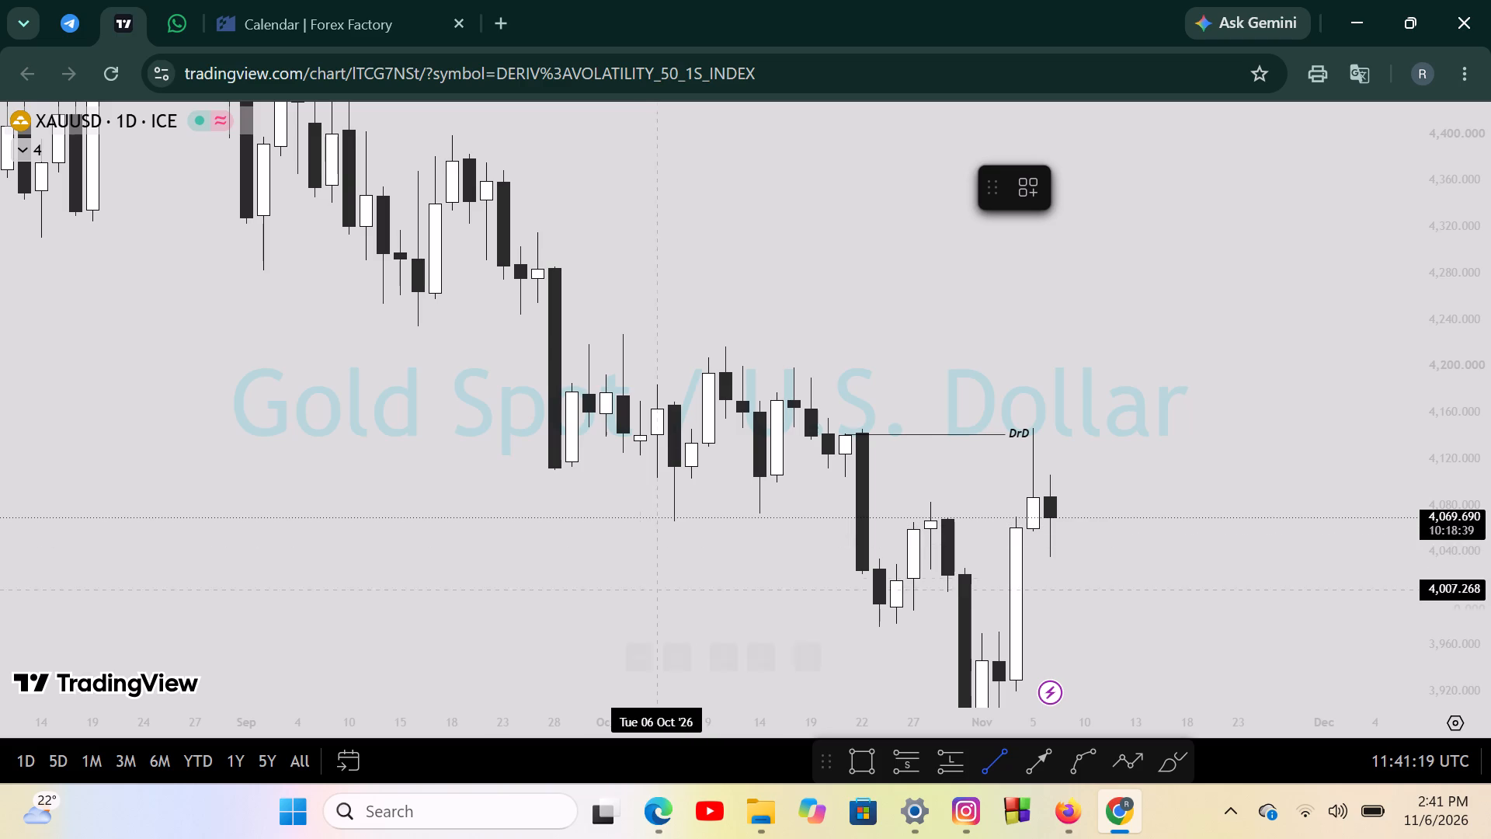
left_click(673, 519)
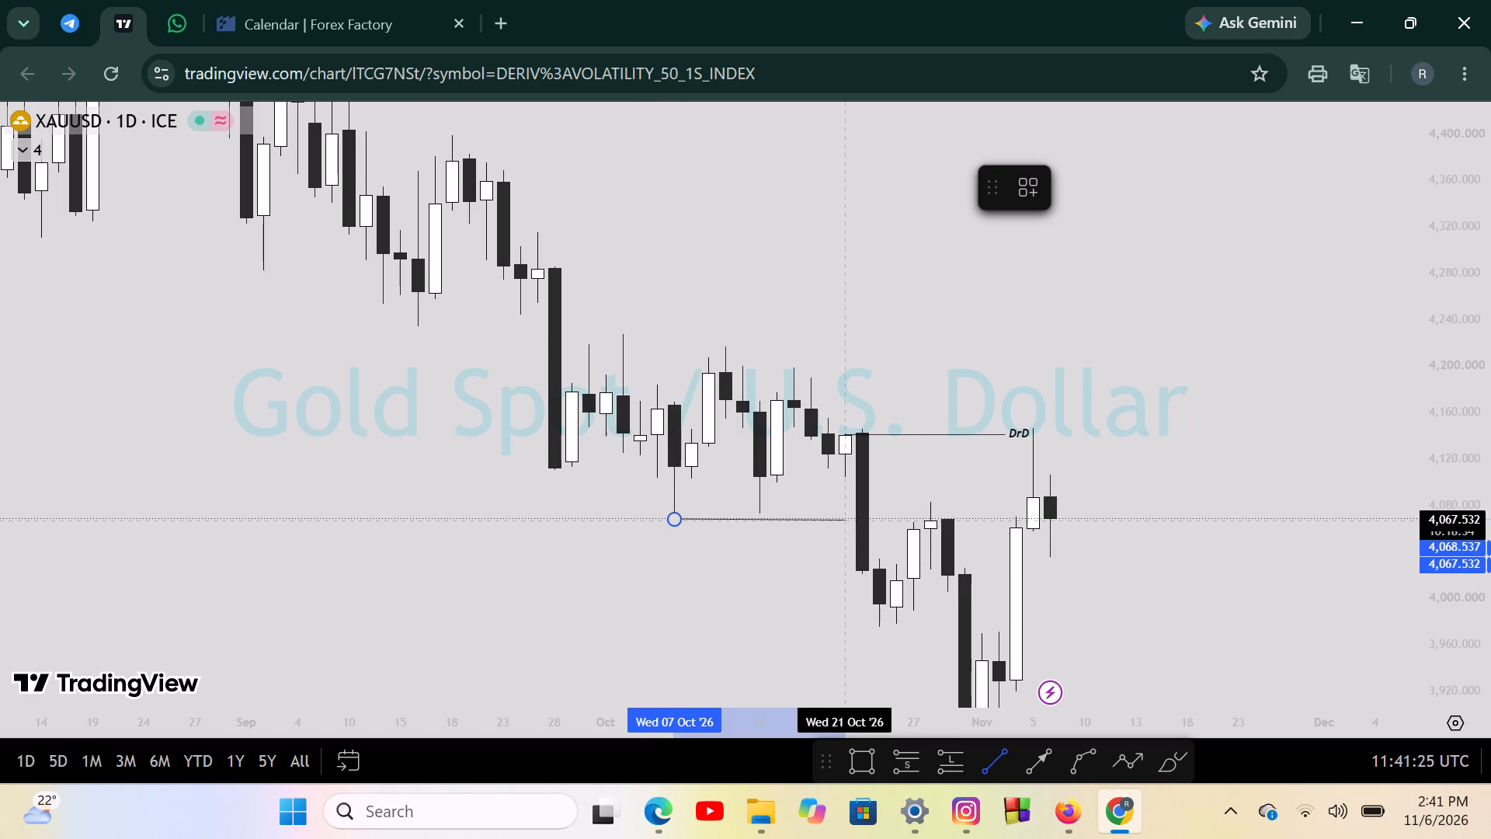
left_click(854, 519)
left_click(724, 675)
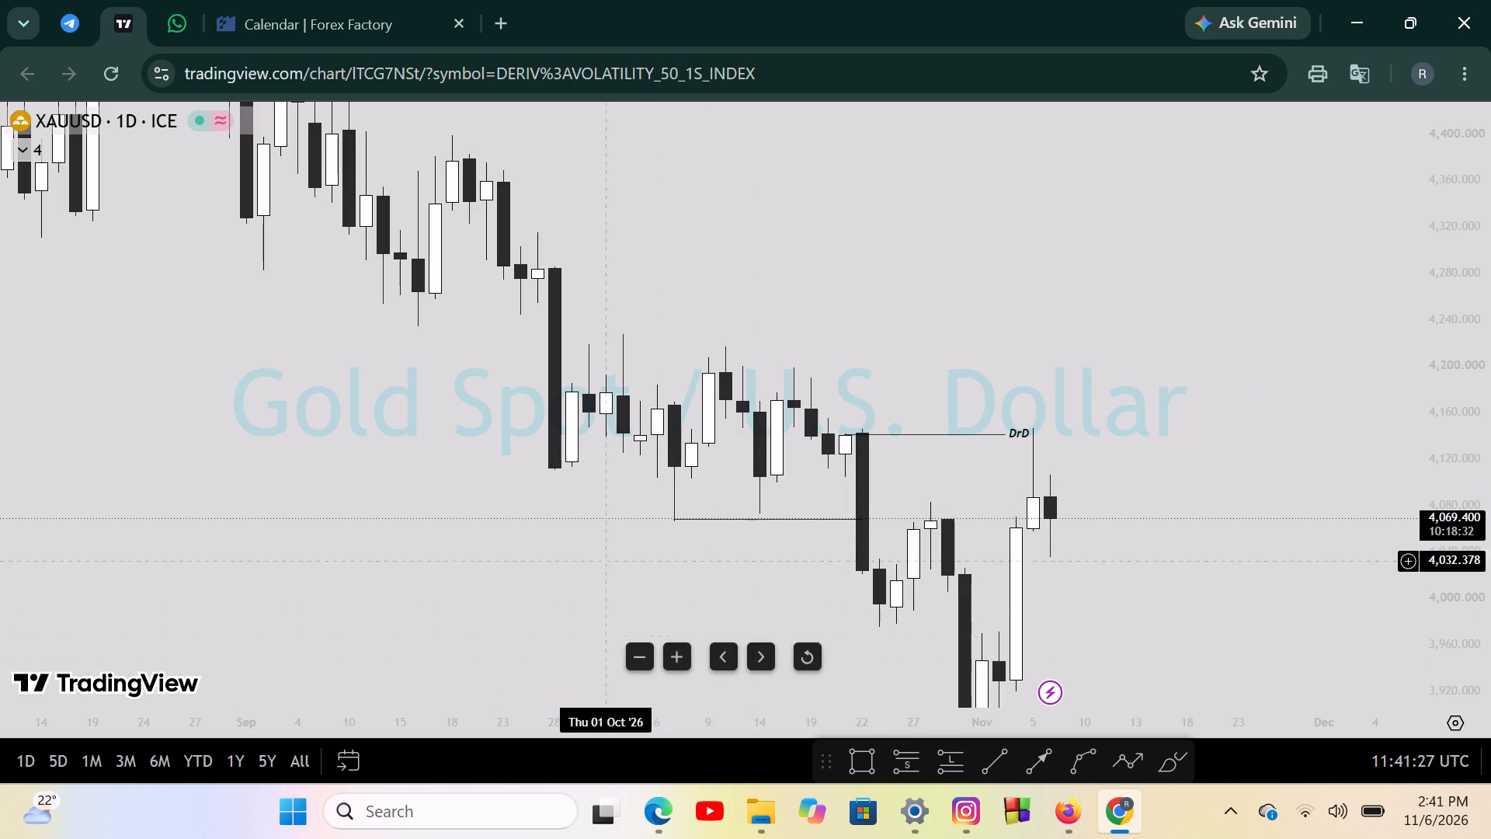
Examine the daily XAUUSD price action from June to November around the two marked levels.
left_click_drag(458, 509, 542, 602)
left_click_drag(474, 492, 700, 474)
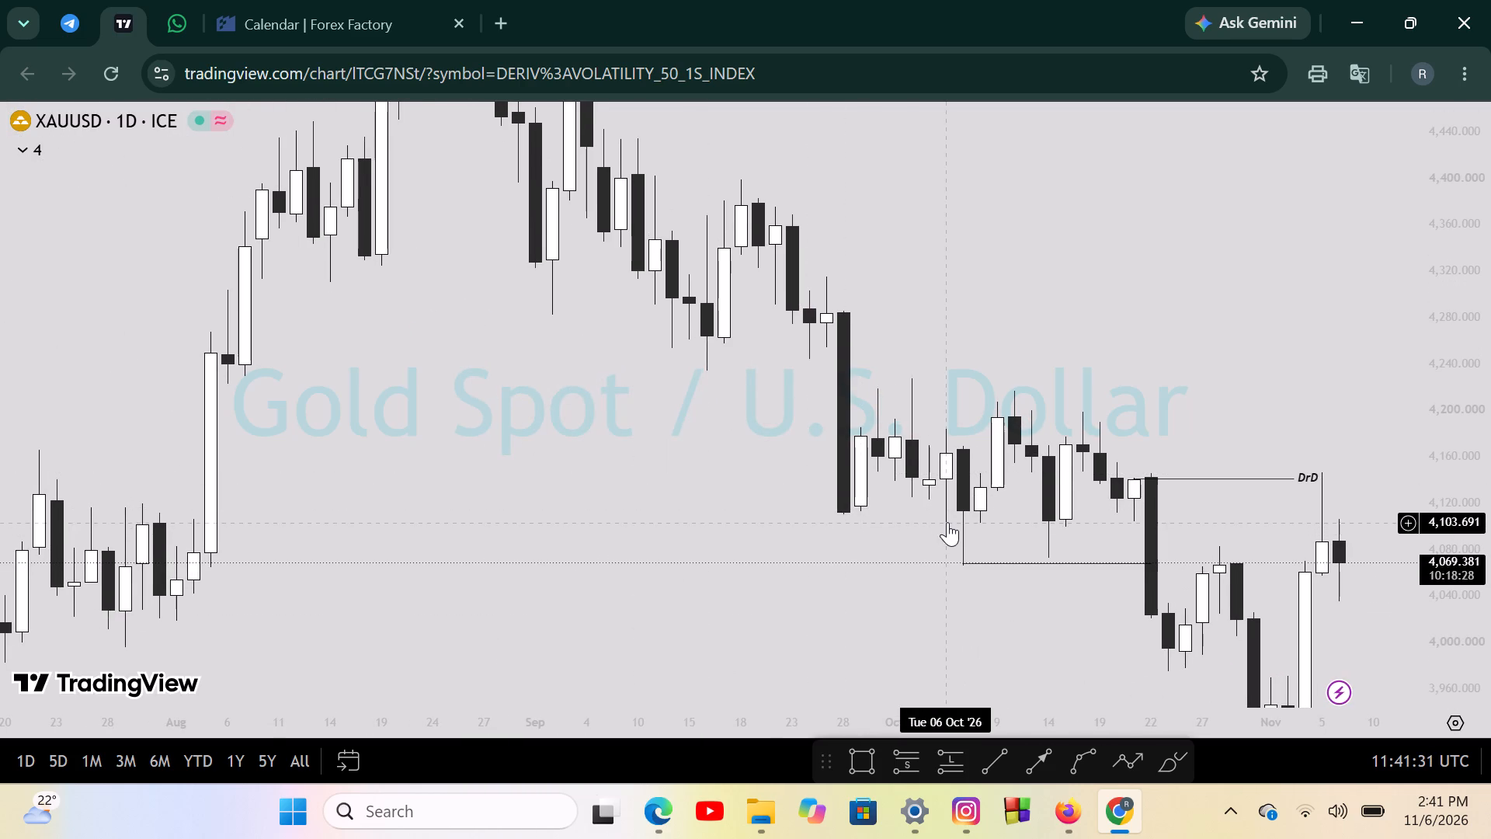
left_click_drag(875, 528, 787, 526)
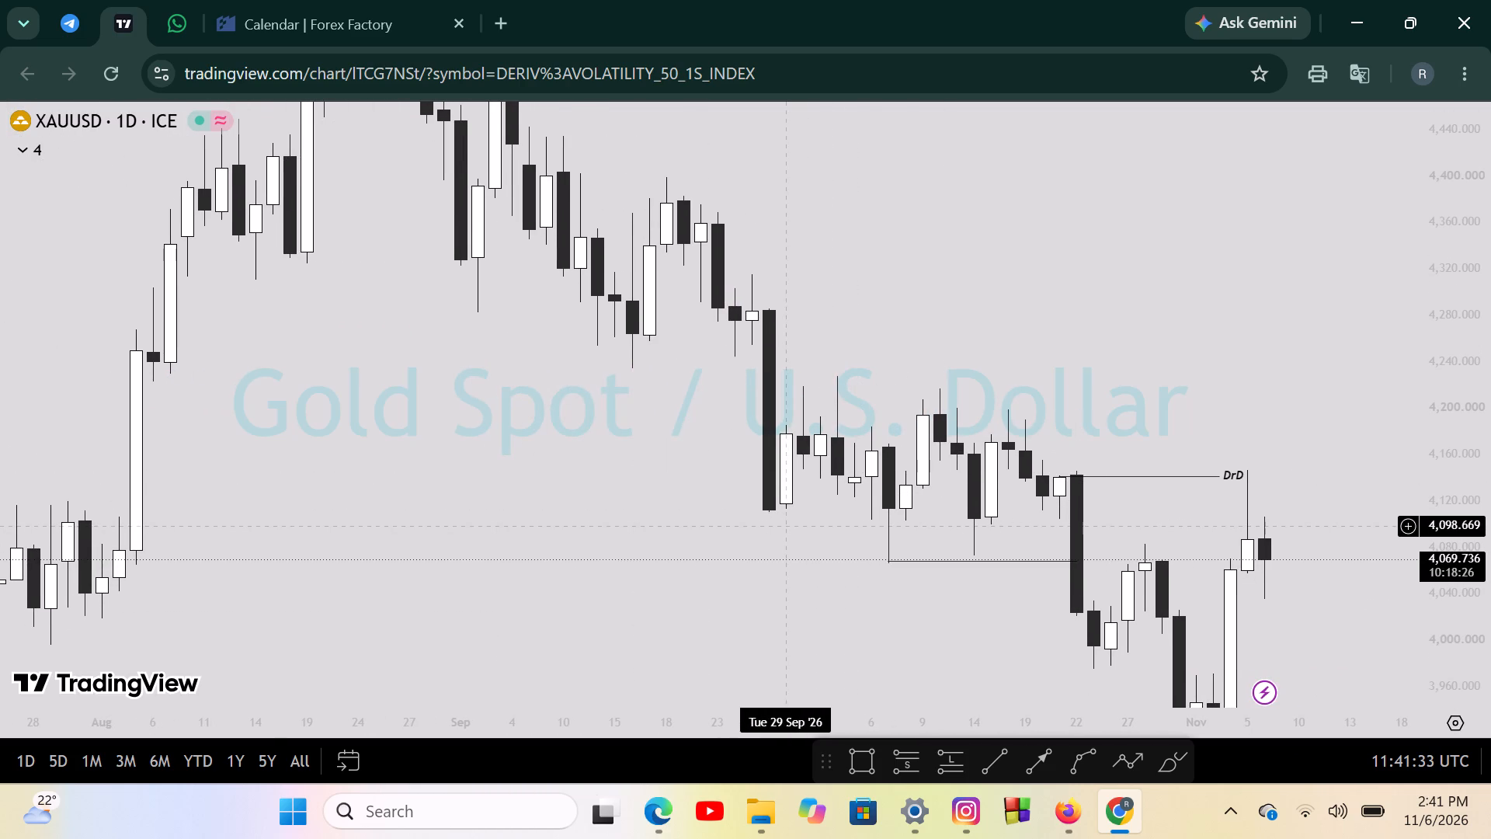
left_click_drag(787, 526, 731, 520)
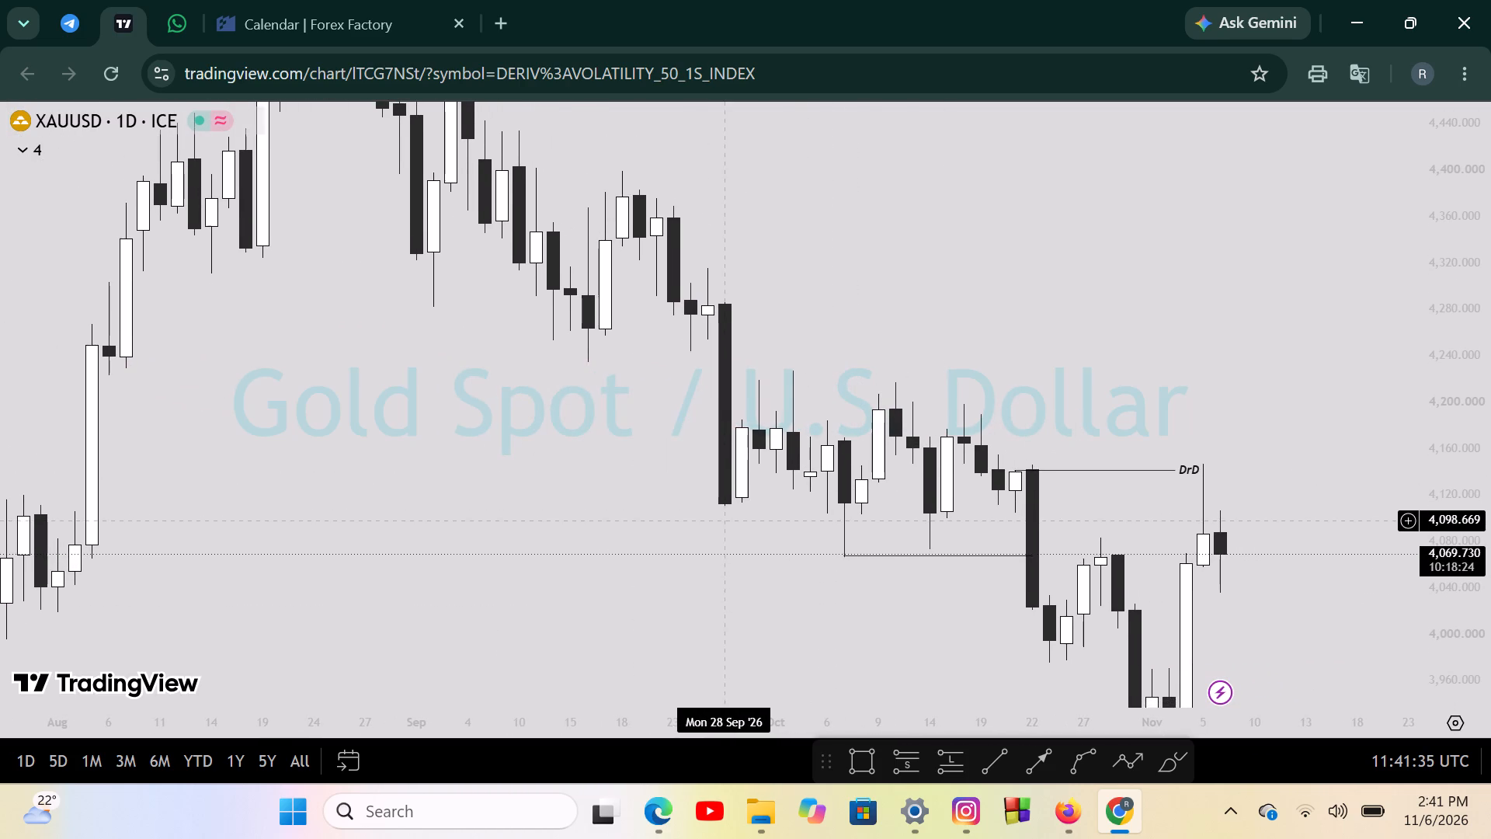
left_click_drag(731, 520, 579, 396)
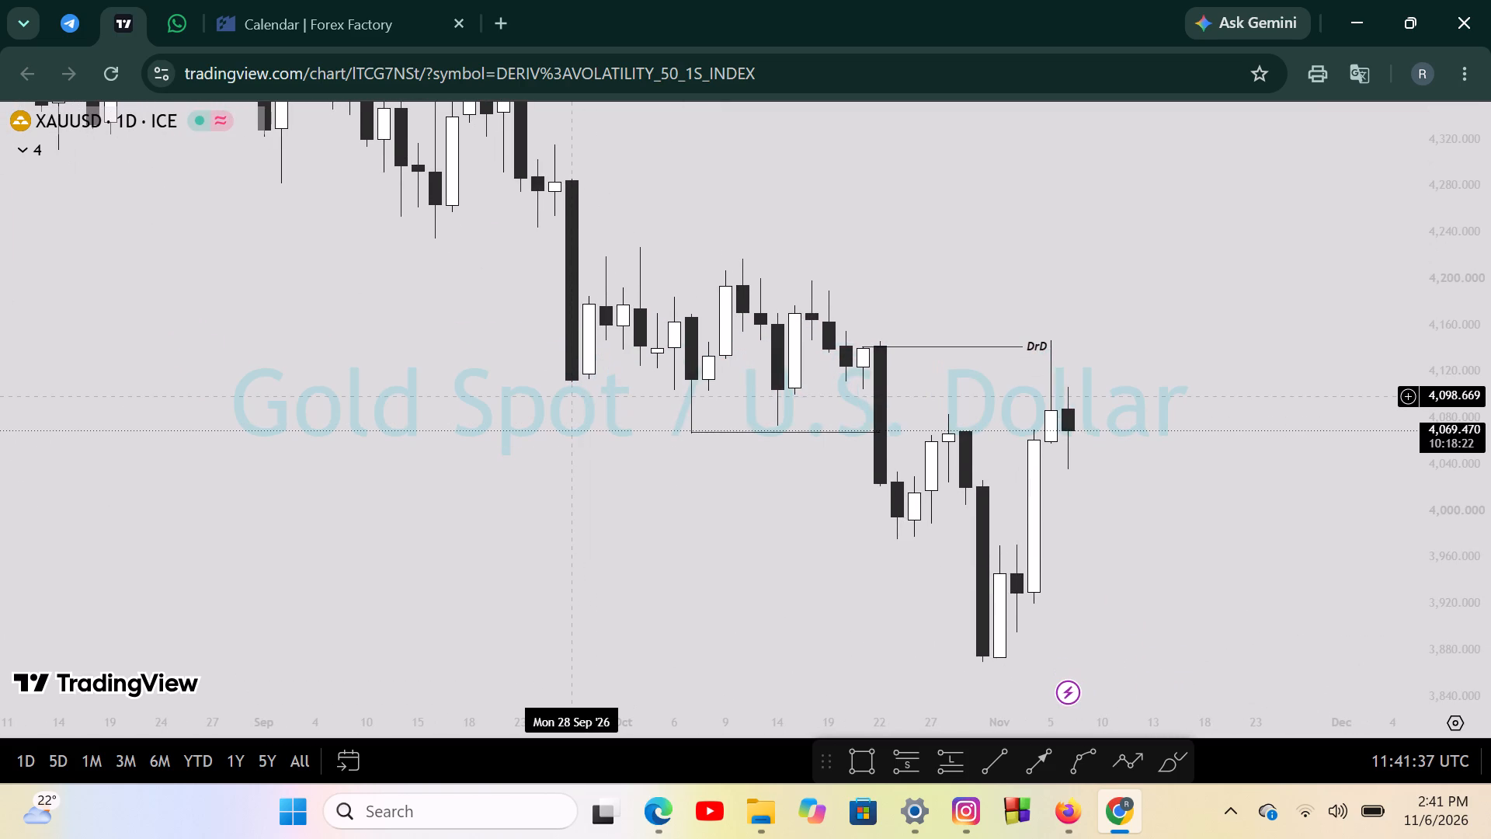
left_click_drag(579, 396, 706, 453)
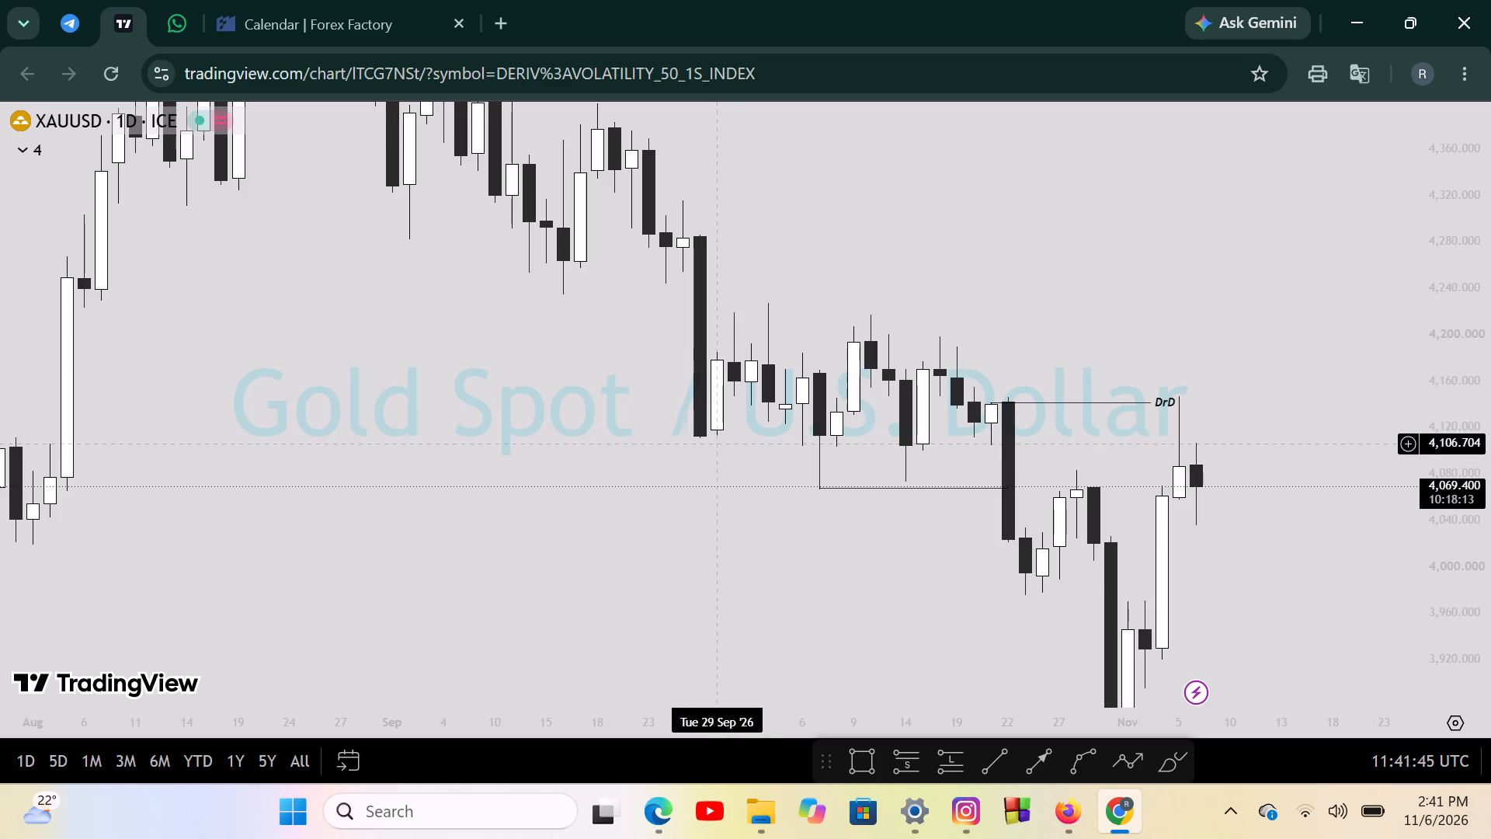
left_click_drag(598, 407, 622, 511)
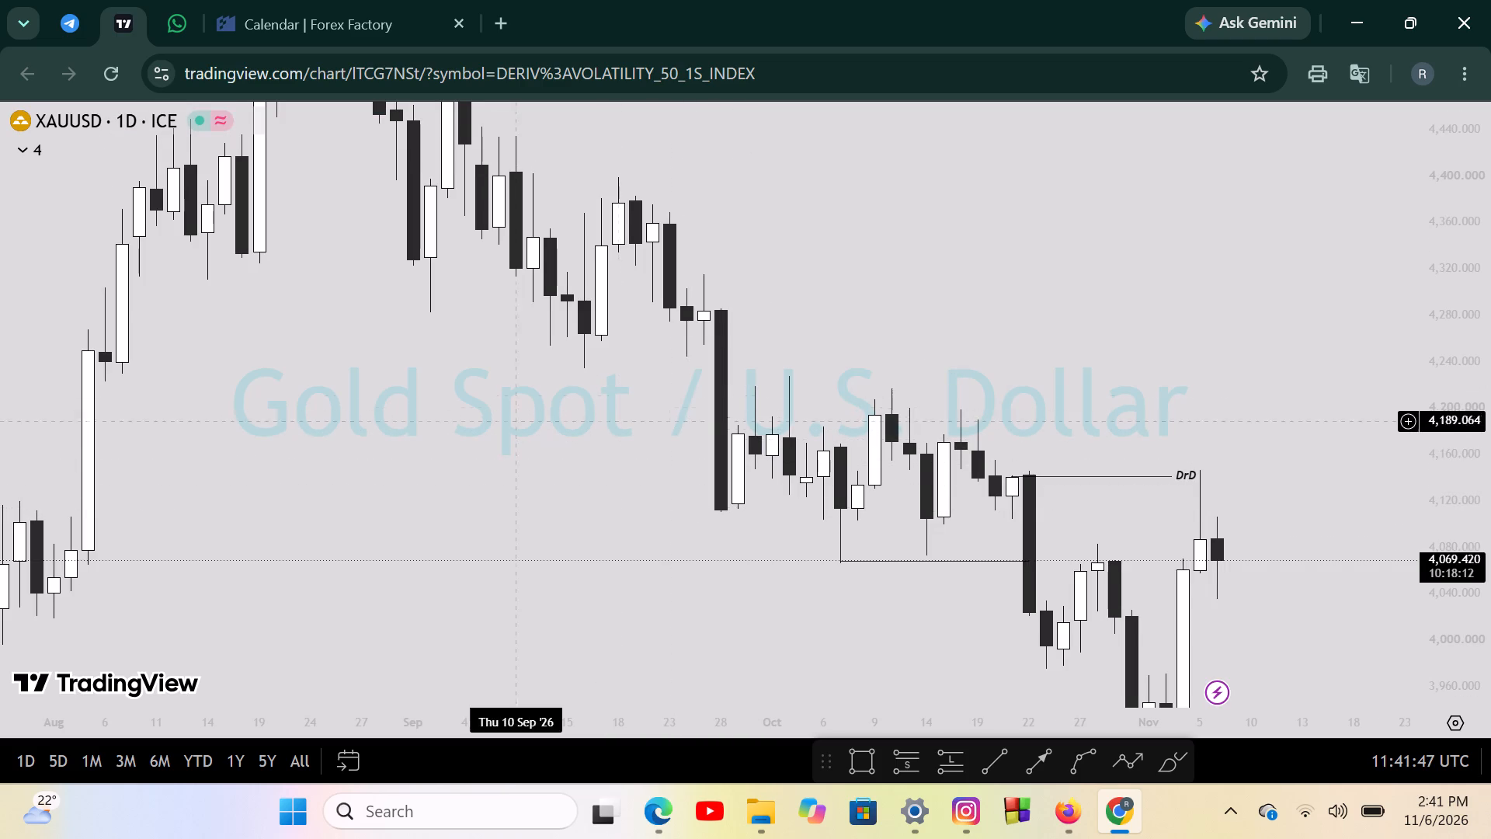
left_click_drag(474, 503, 304, 330)
left_click_drag(447, 410, 523, 595)
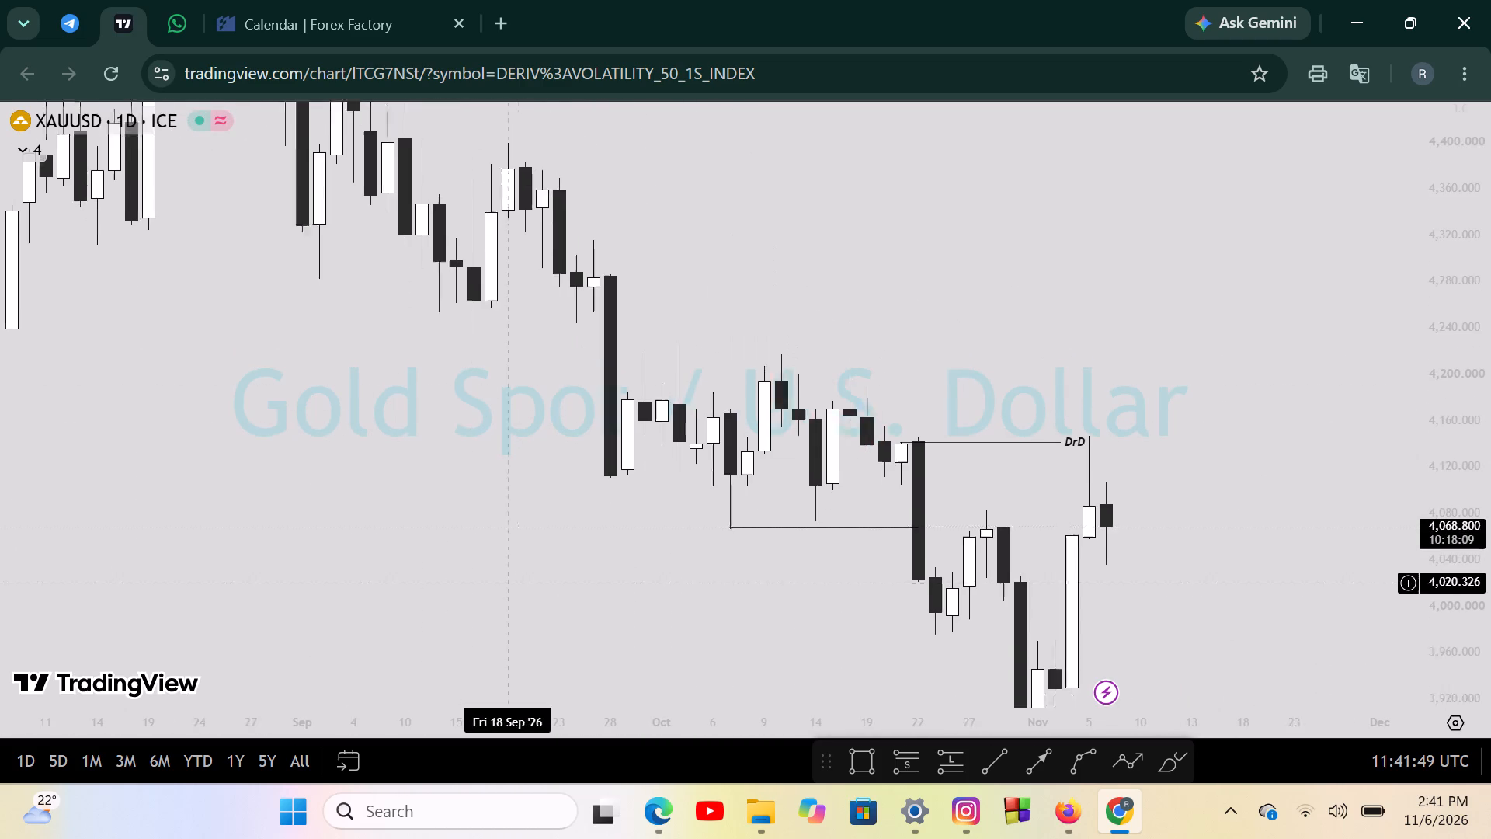
left_click_drag(523, 595, 529, 603)
scroll(529, 601, "down", 5)
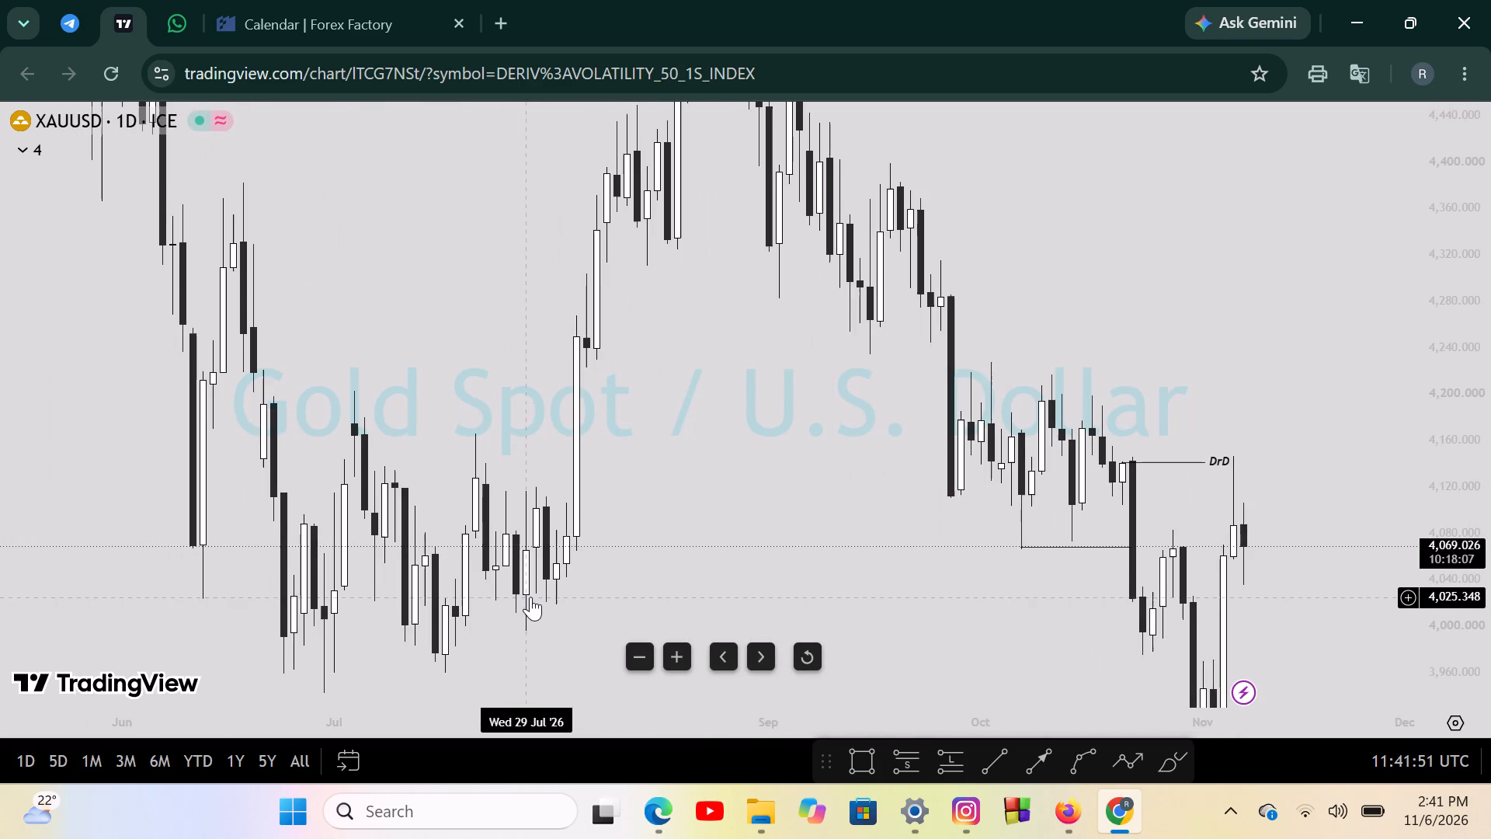
left_click_drag(699, 478, 575, 262)
scroll(569, 313, "up", 7)
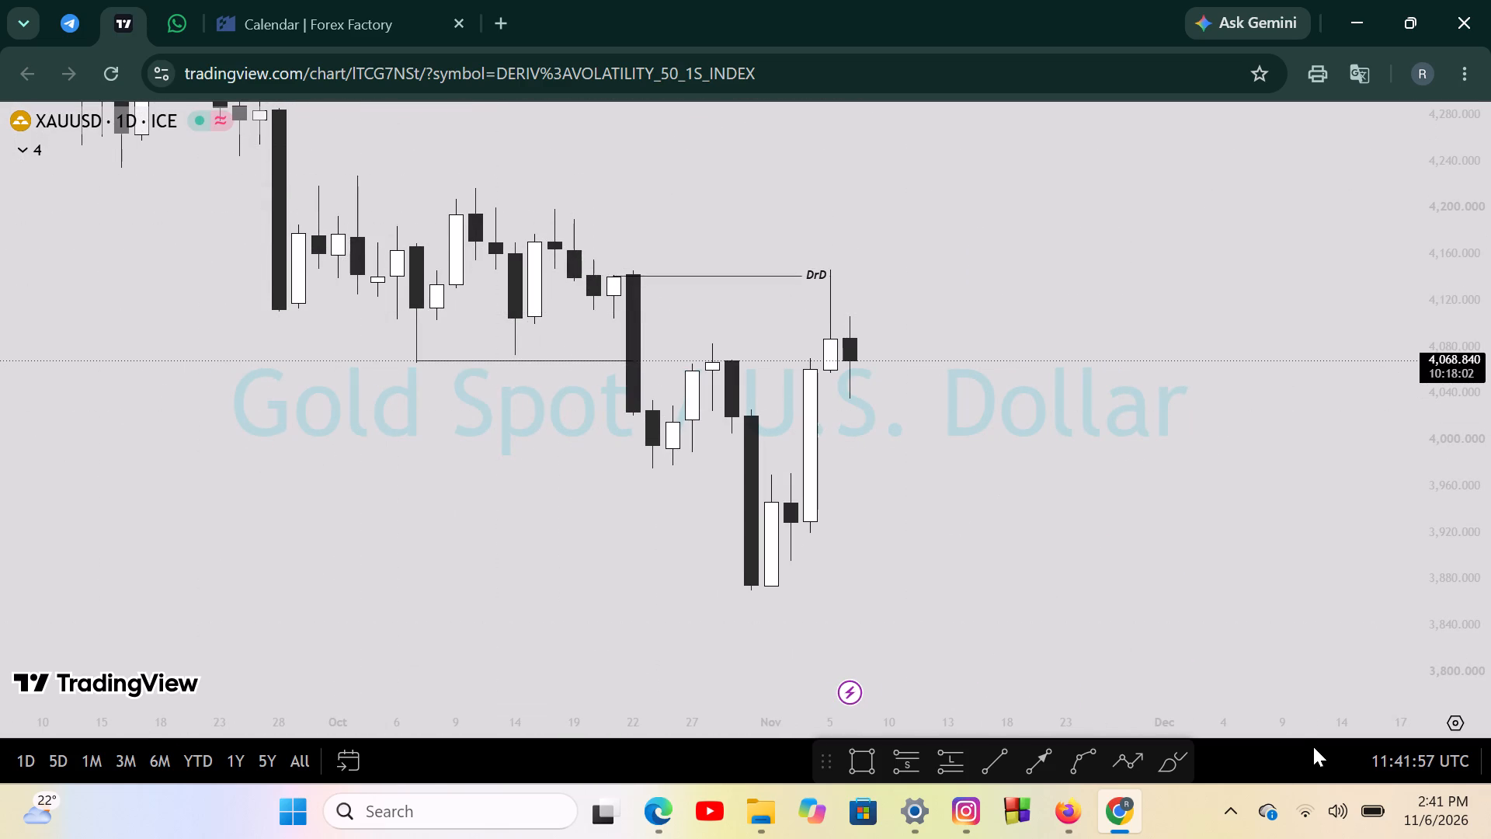
Change the XAUUSD chart's interval to four hours.
type("4H")
key("Return")
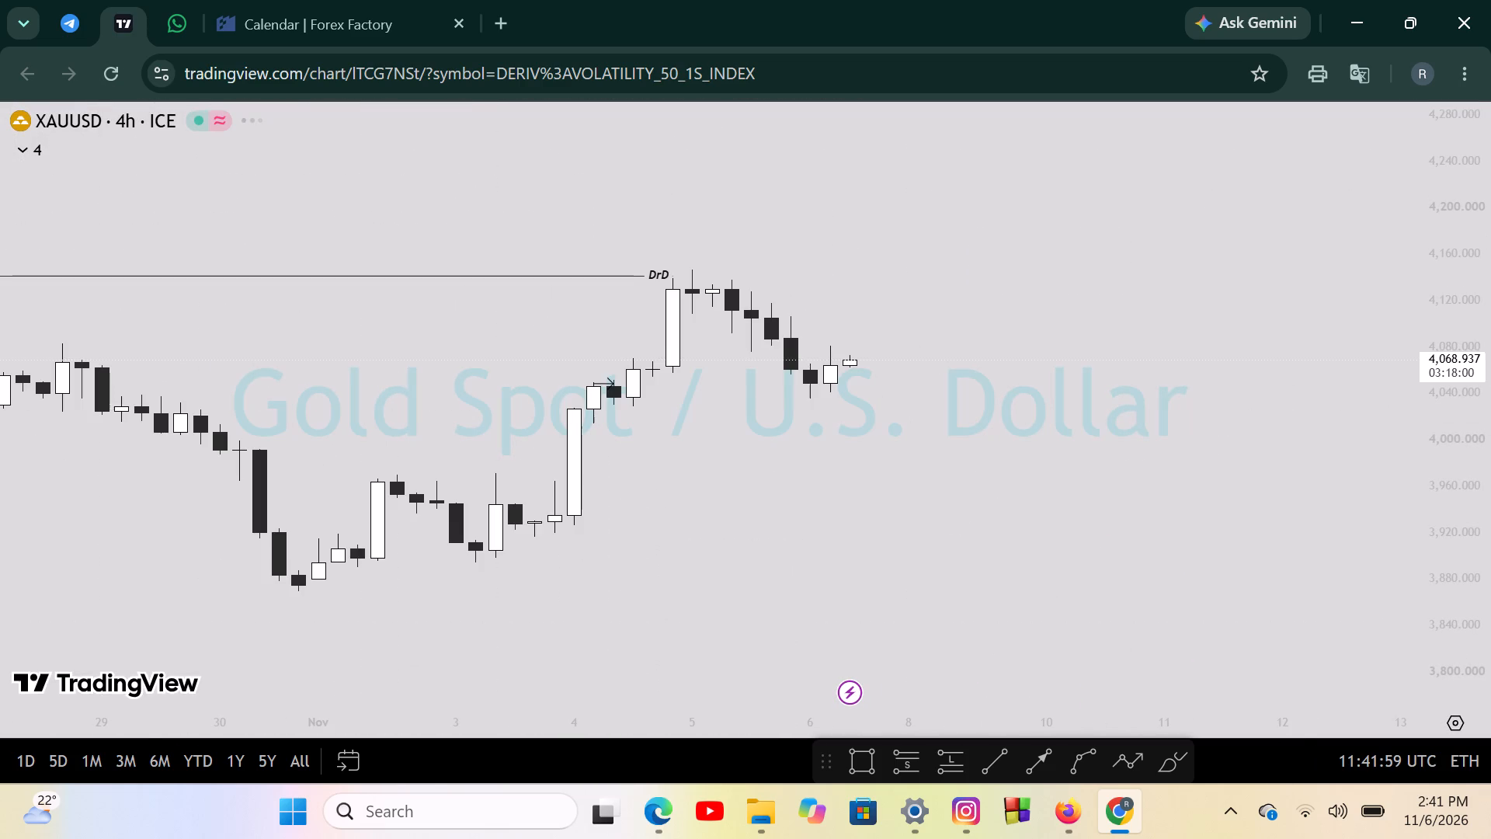
Draw a horizontal trendline at about 4,061 from the 4 November 19:00 candle to the 6 November 03:00 candle.
scroll(1128, 762, "down", 5)
scroll(763, 527, "down", 1)
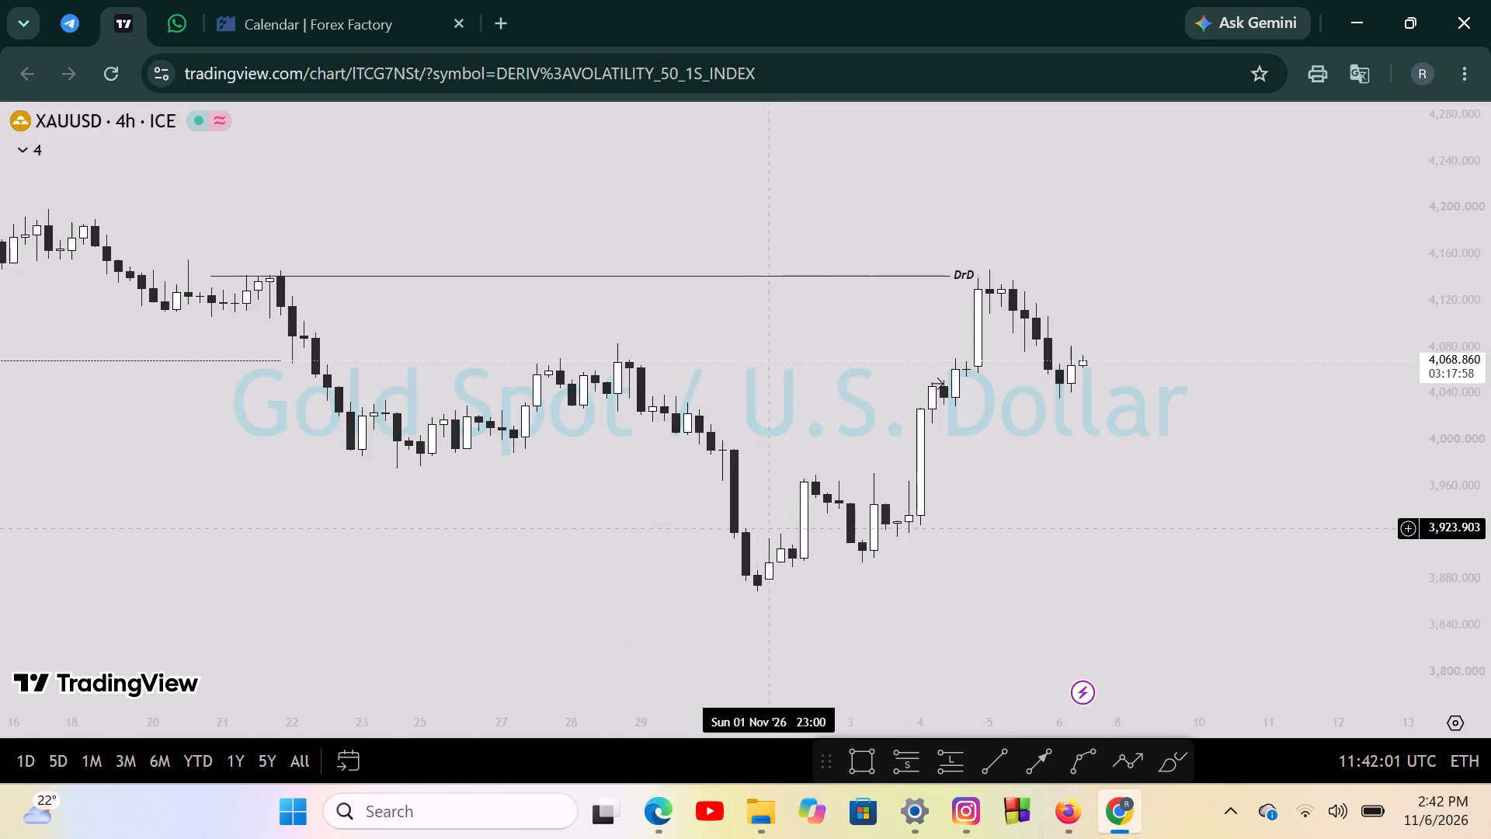
left_click_drag(1024, 510, 814, 554)
left_click_drag(1472, 548, 1420, 414)
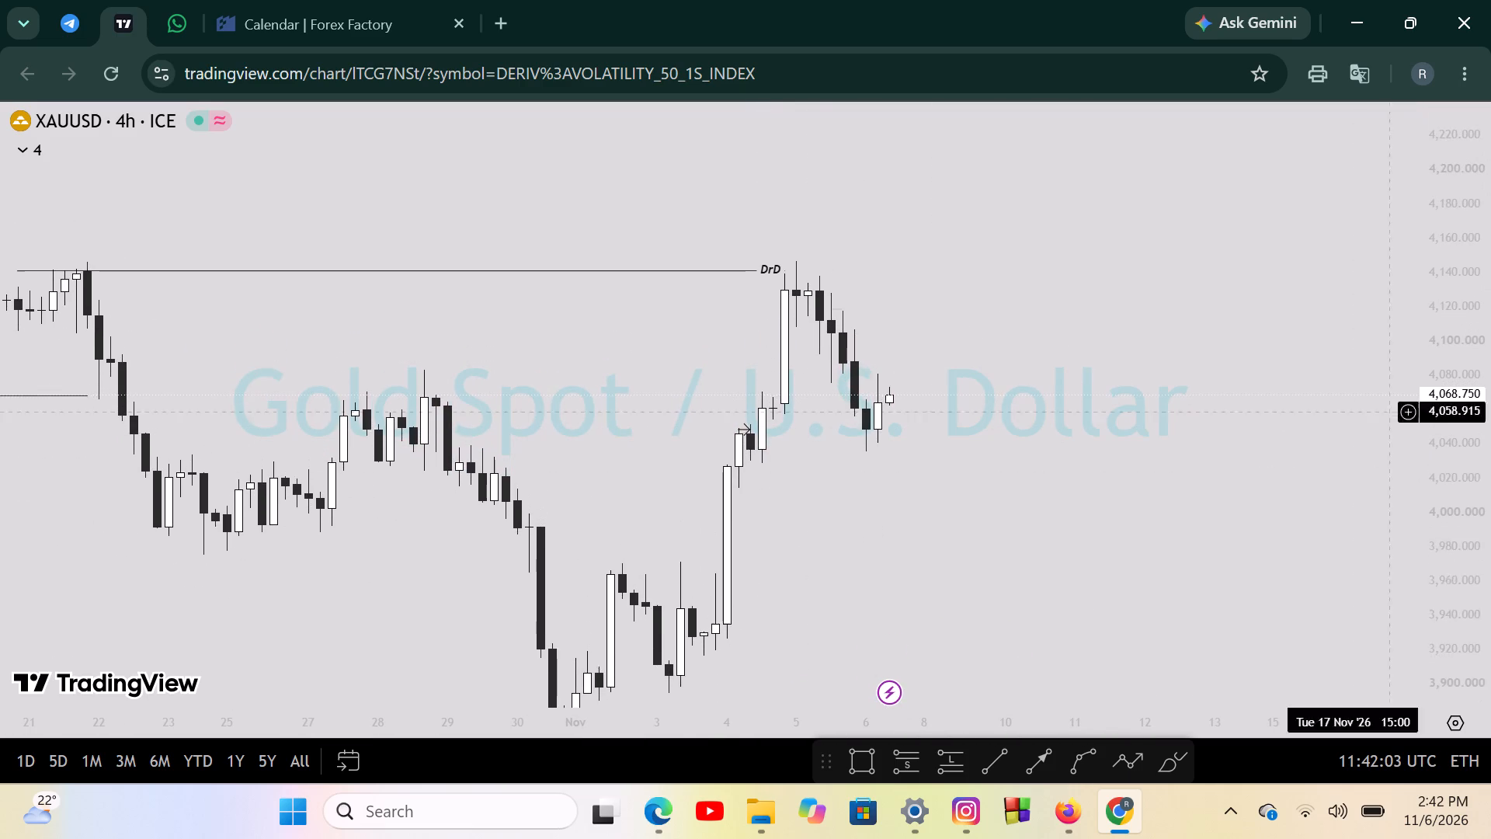
left_click_drag(944, 615, 975, 590)
scroll(697, 542, "up", 2)
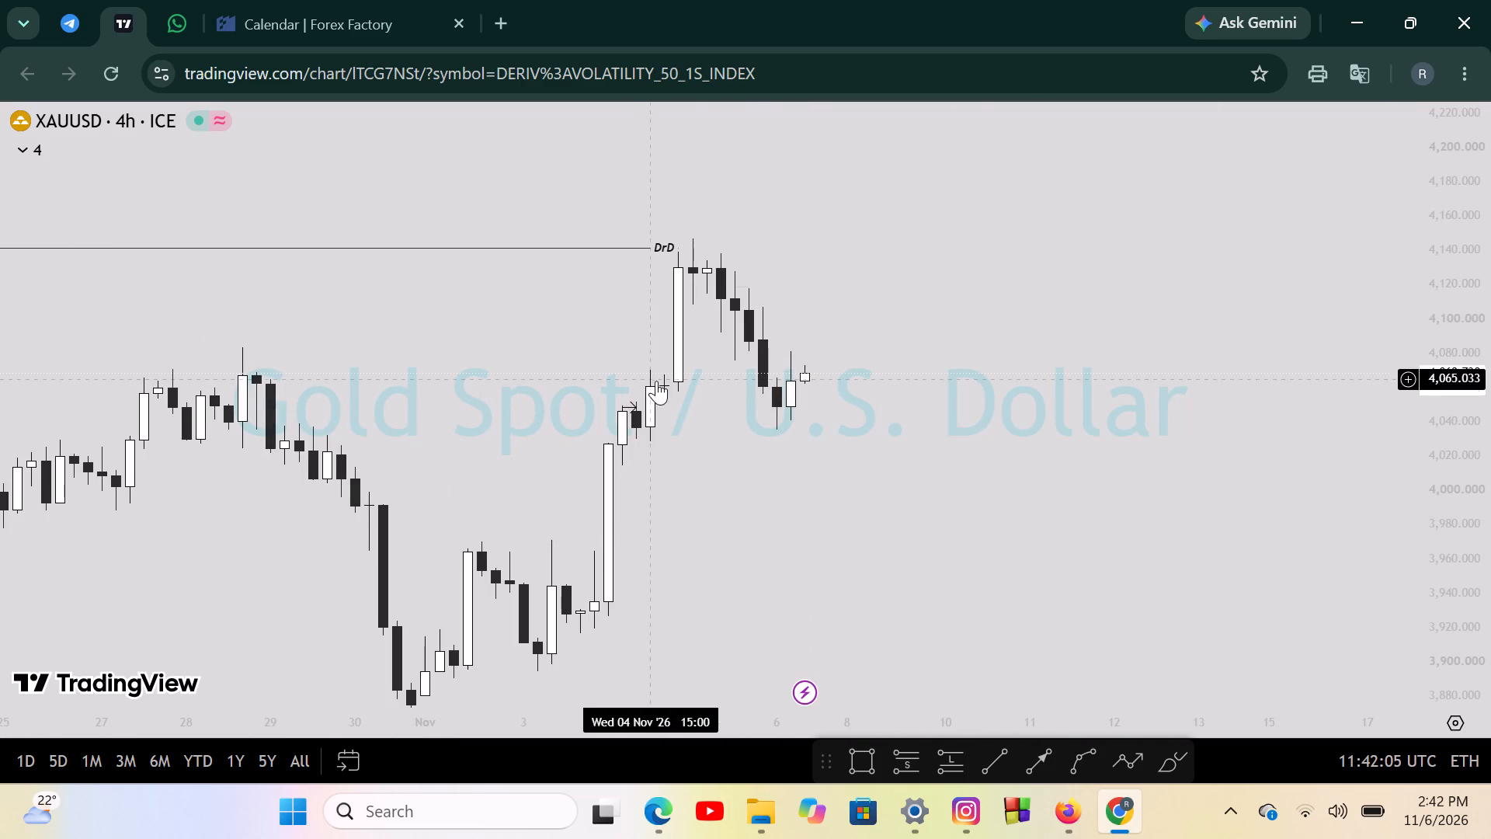
left_click(1003, 766)
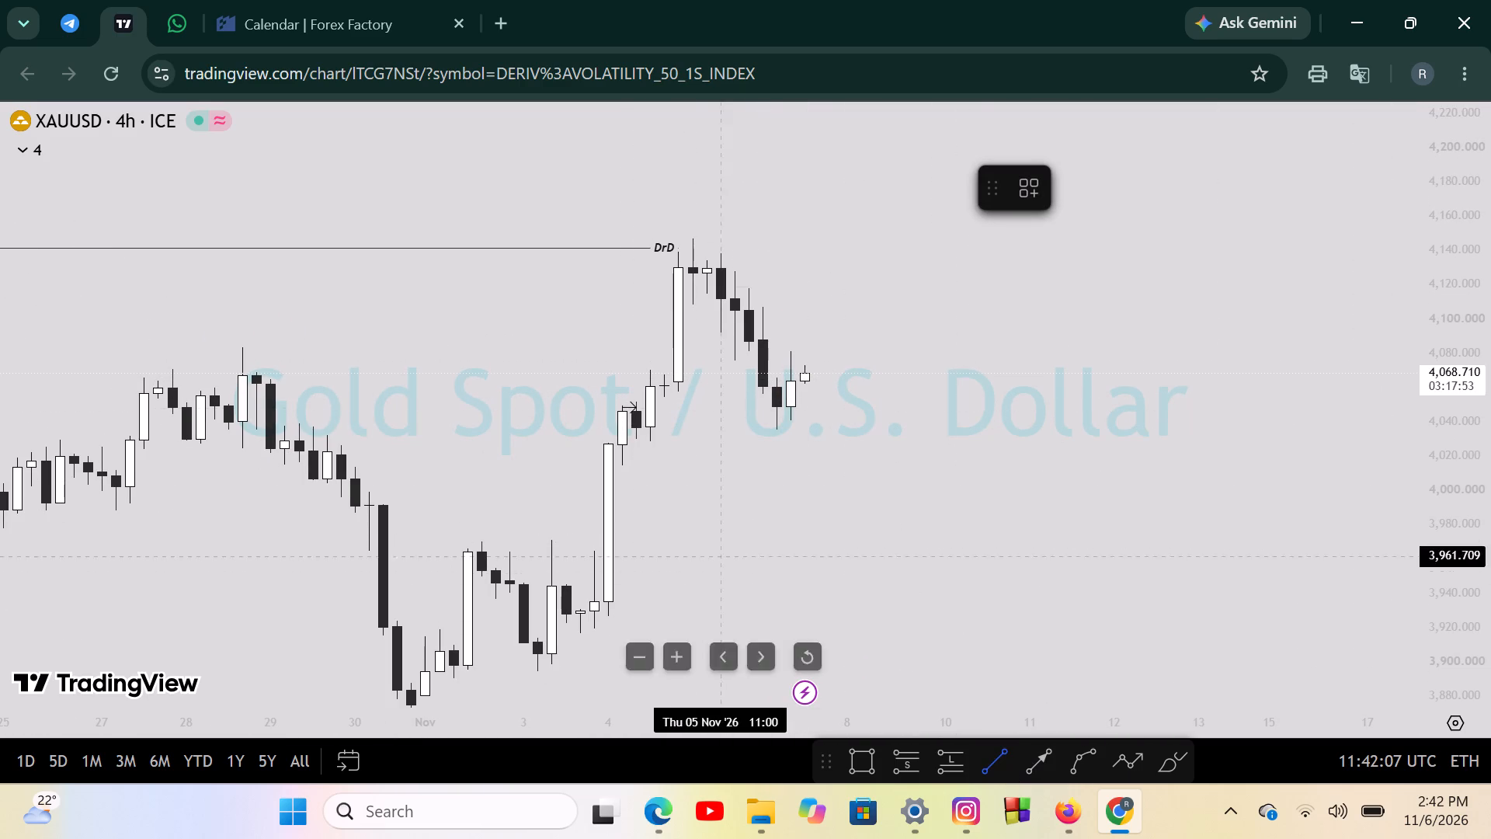
left_click(660, 386)
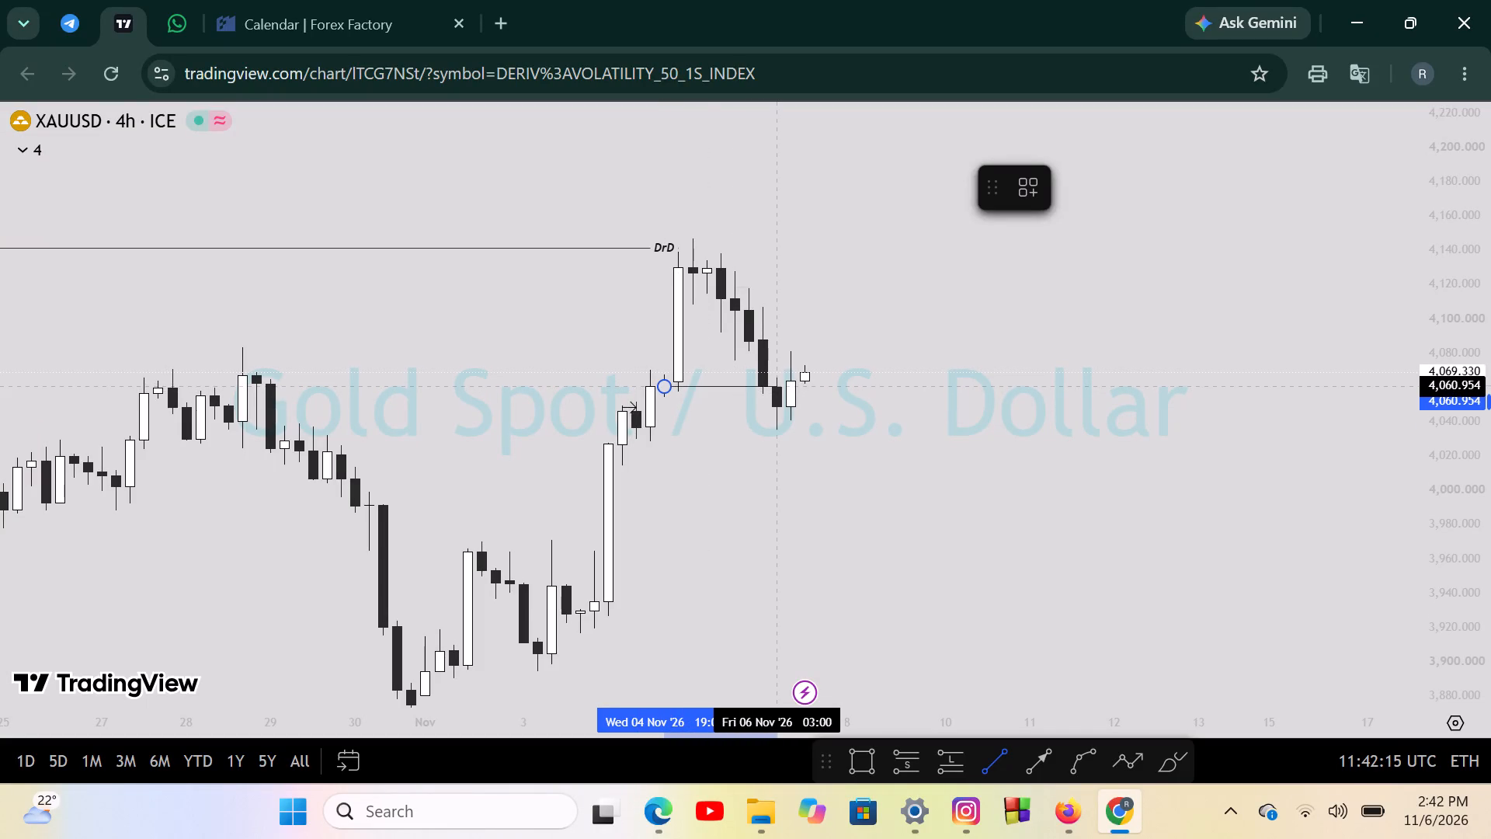
left_click(776, 386)
left_click(730, 473)
Examine the four-hour price action around the new trendline and the DrD level.
left_click_drag(730, 473, 649, 517)
scroll(645, 517, "up", 1)
scroll(645, 517, "down", 2)
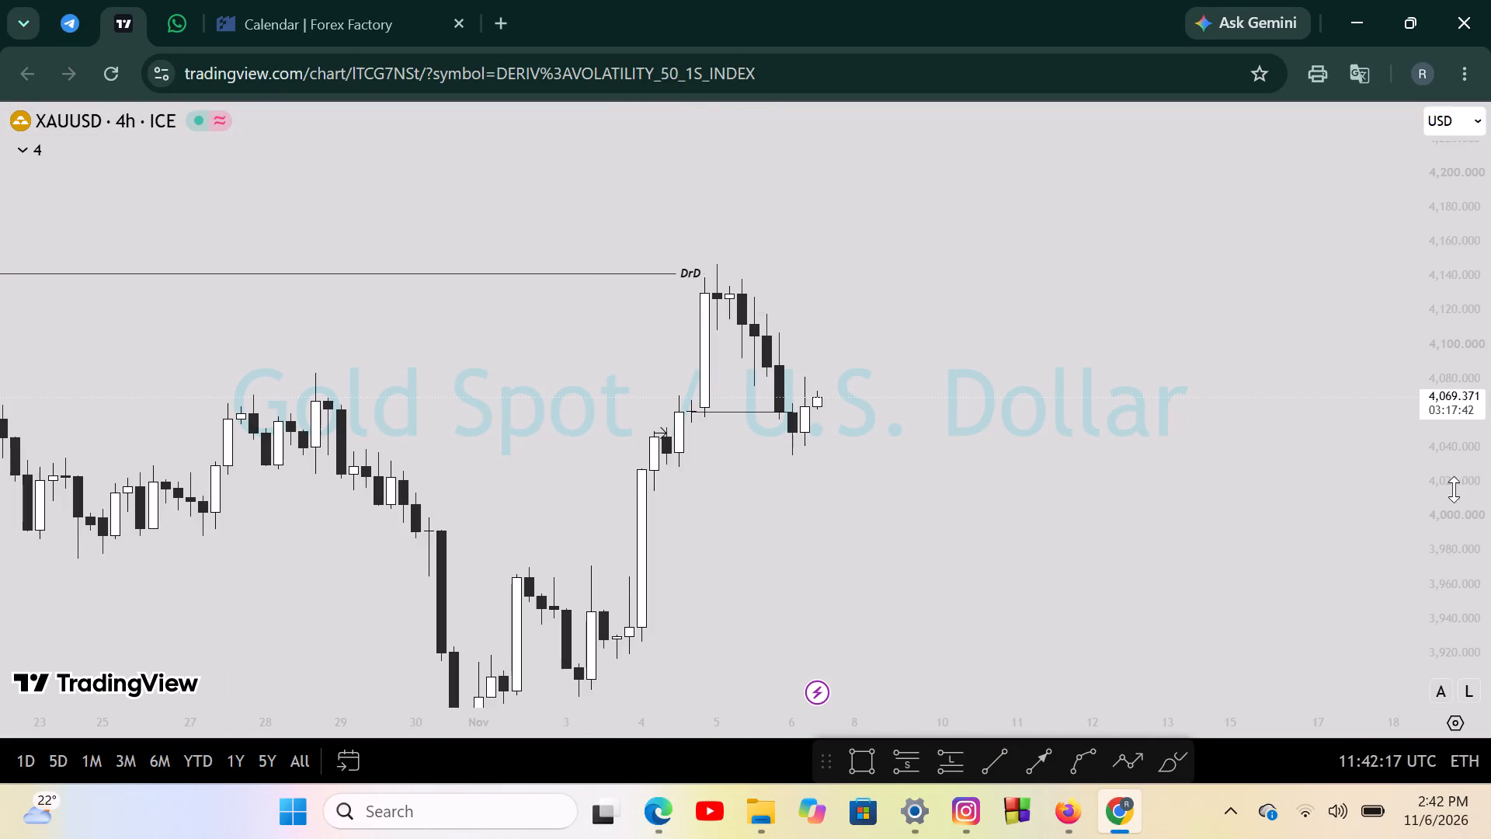
left_click_drag(1463, 539, 1438, 427)
left_click_drag(962, 449, 916, 312)
left_click_drag(1446, 222, 1440, 429)
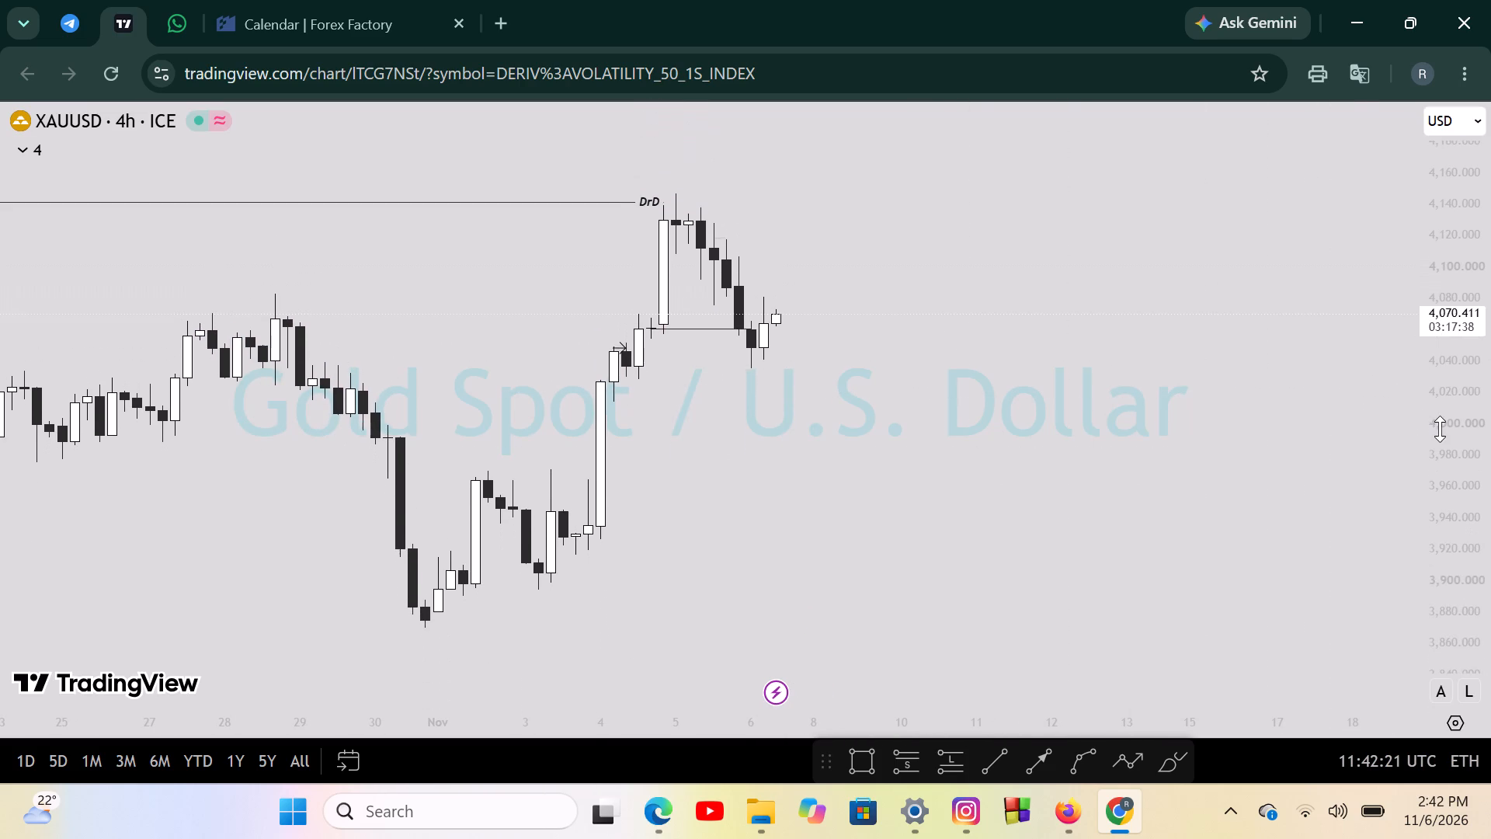
left_click_drag(1440, 429, 1440, 430)
left_click_drag(961, 426, 954, 527)
scroll(756, 461, "down", 5)
scroll(756, 461, "up", 5)
left_click_drag(824, 524, 850, 531)
left_click_drag(1481, 501, 1448, 439)
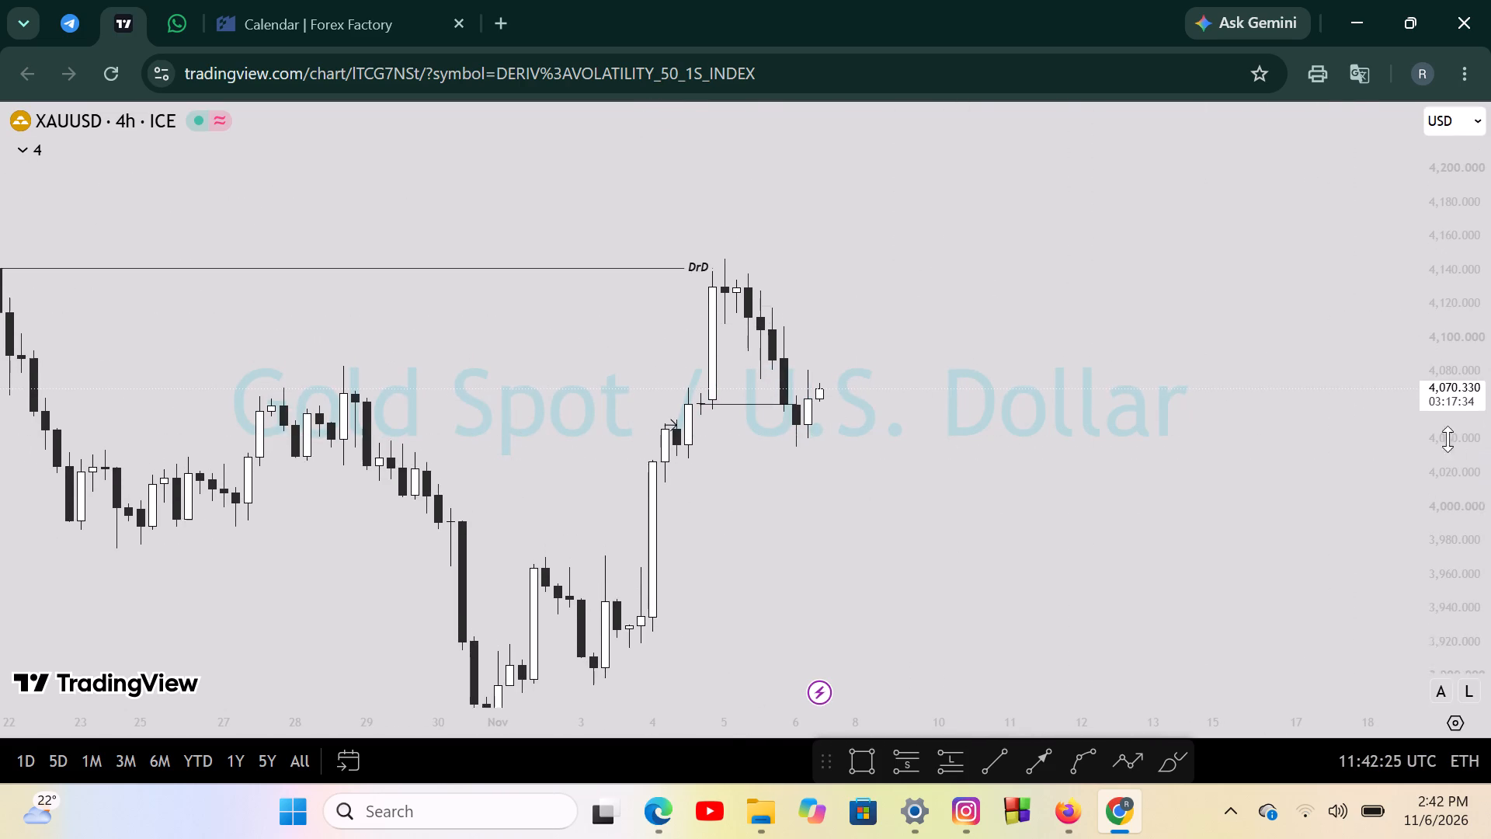
left_click_drag(1448, 439, 1427, 407)
scroll(774, 414, "up", 3)
left_click_drag(762, 414, 843, 413)
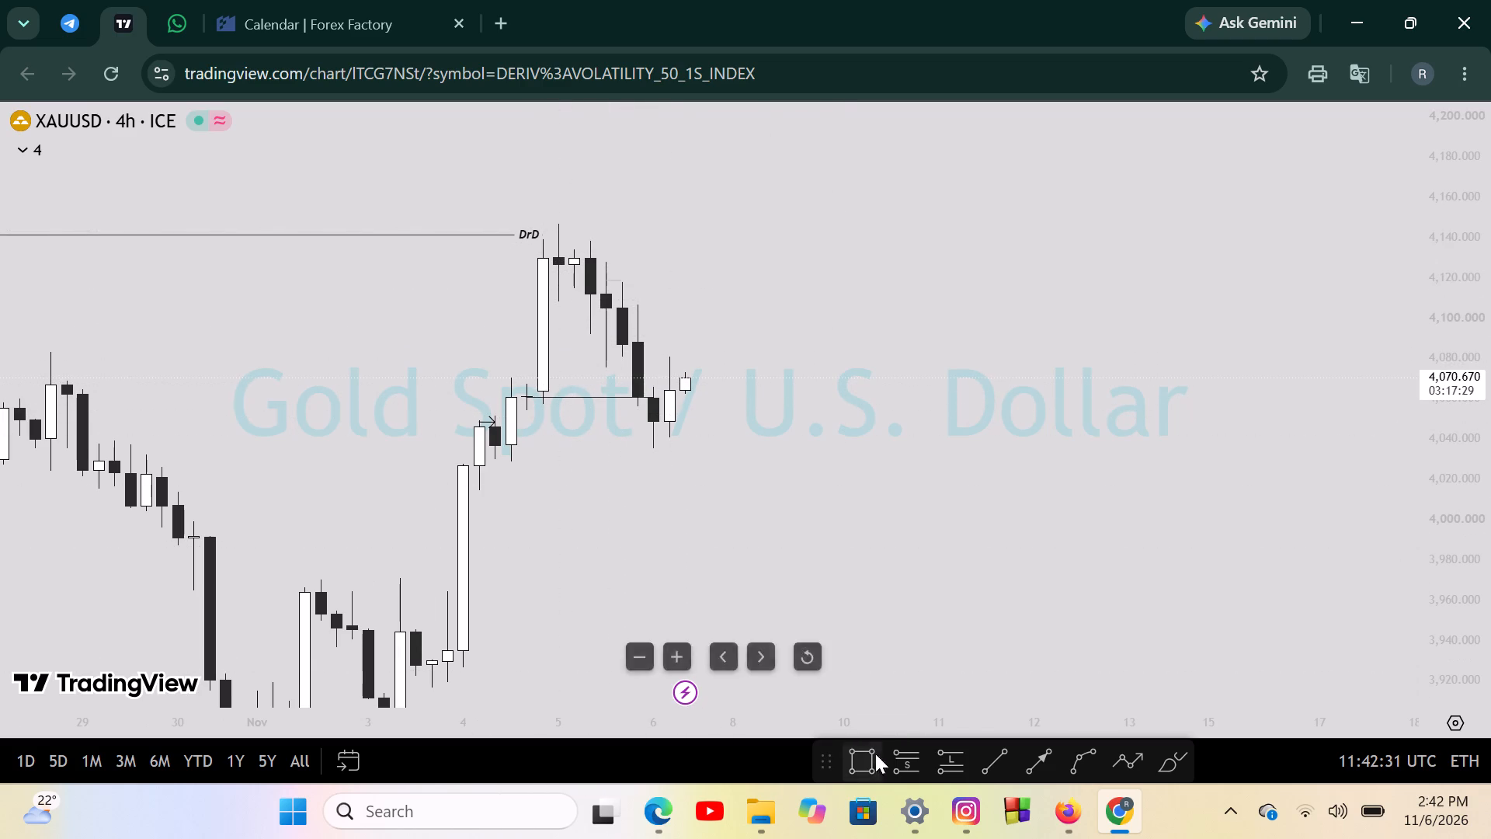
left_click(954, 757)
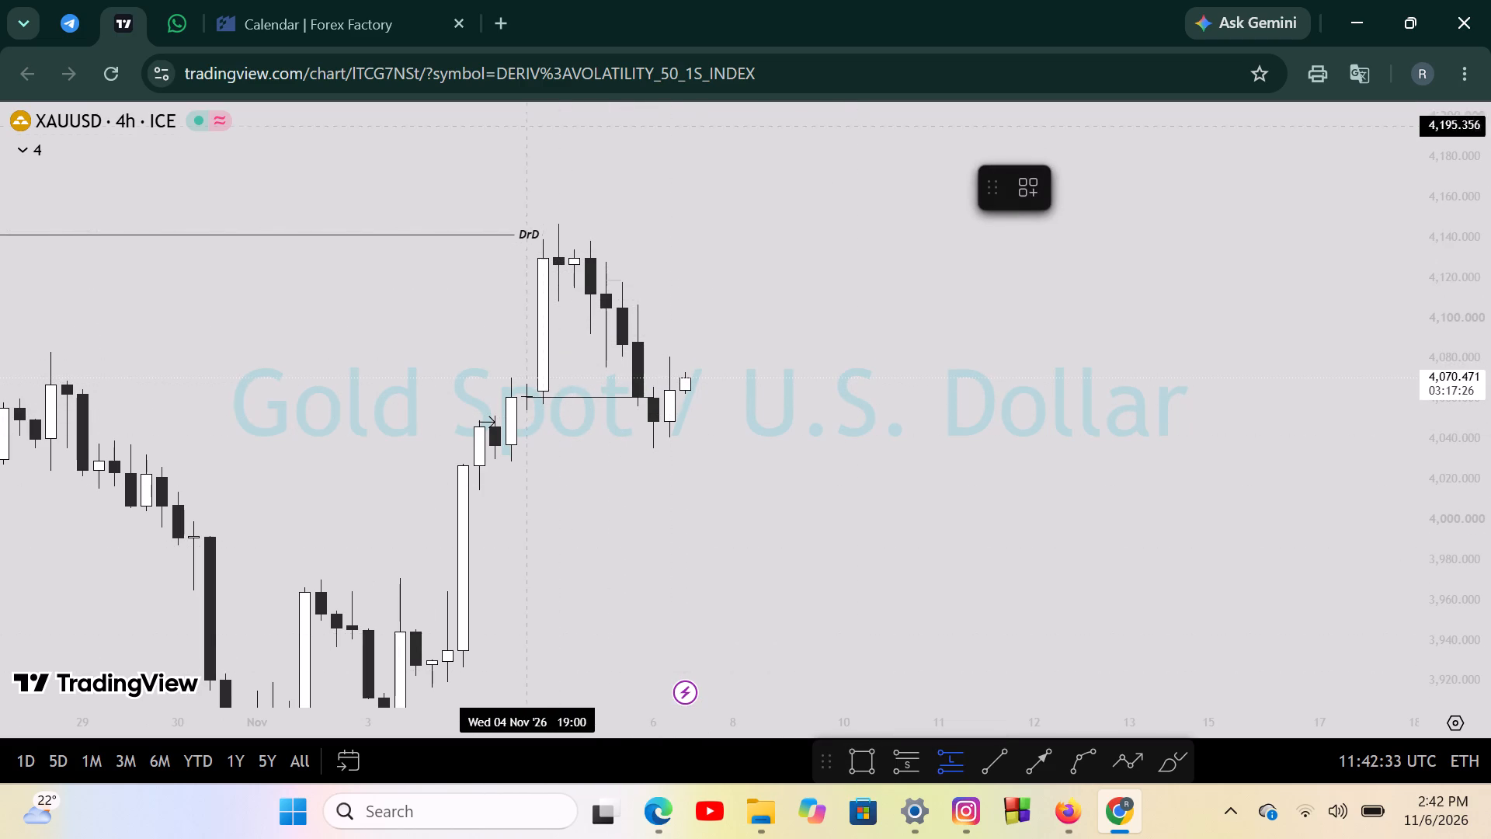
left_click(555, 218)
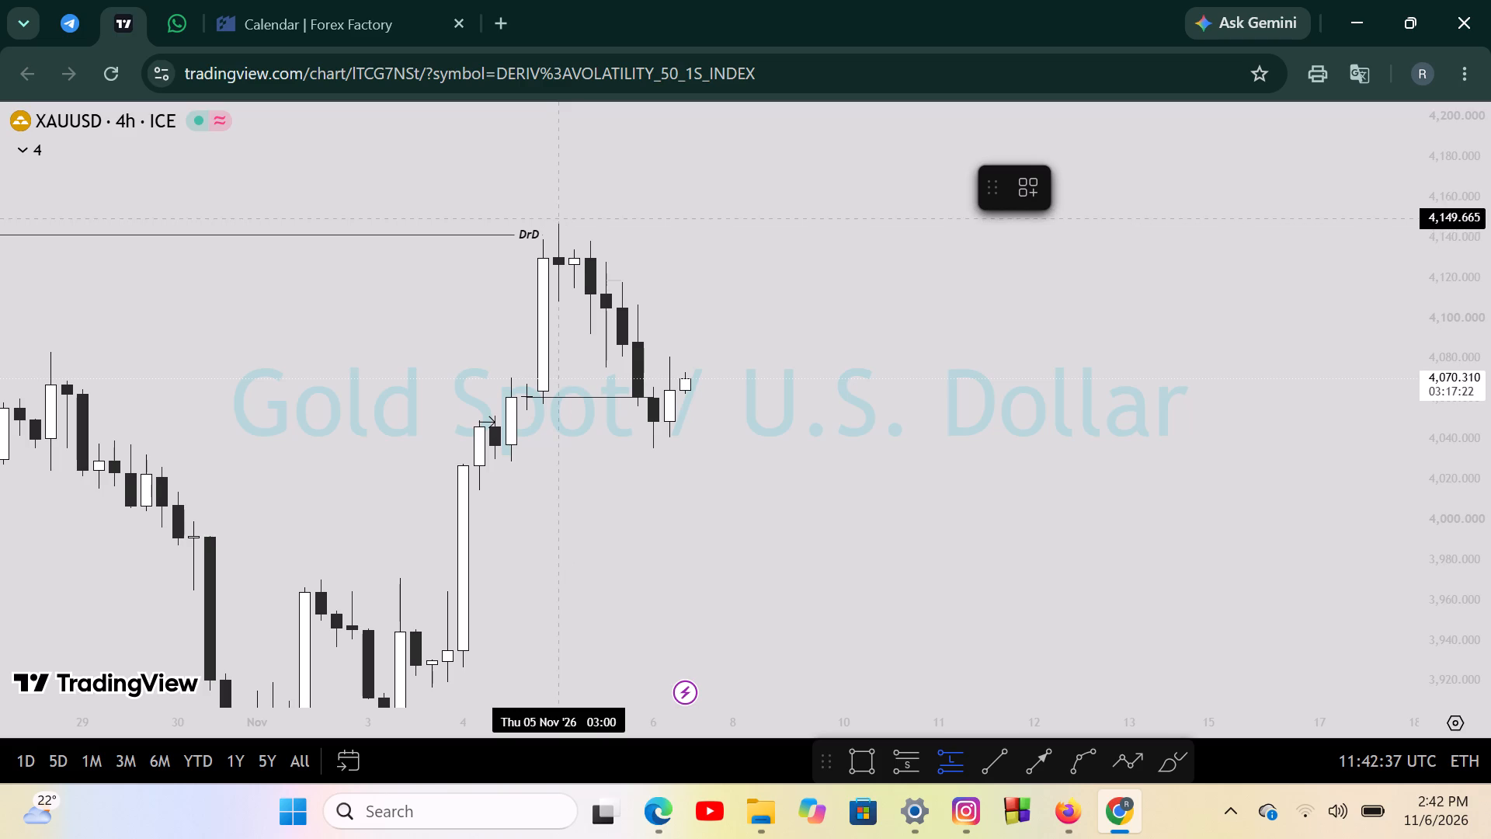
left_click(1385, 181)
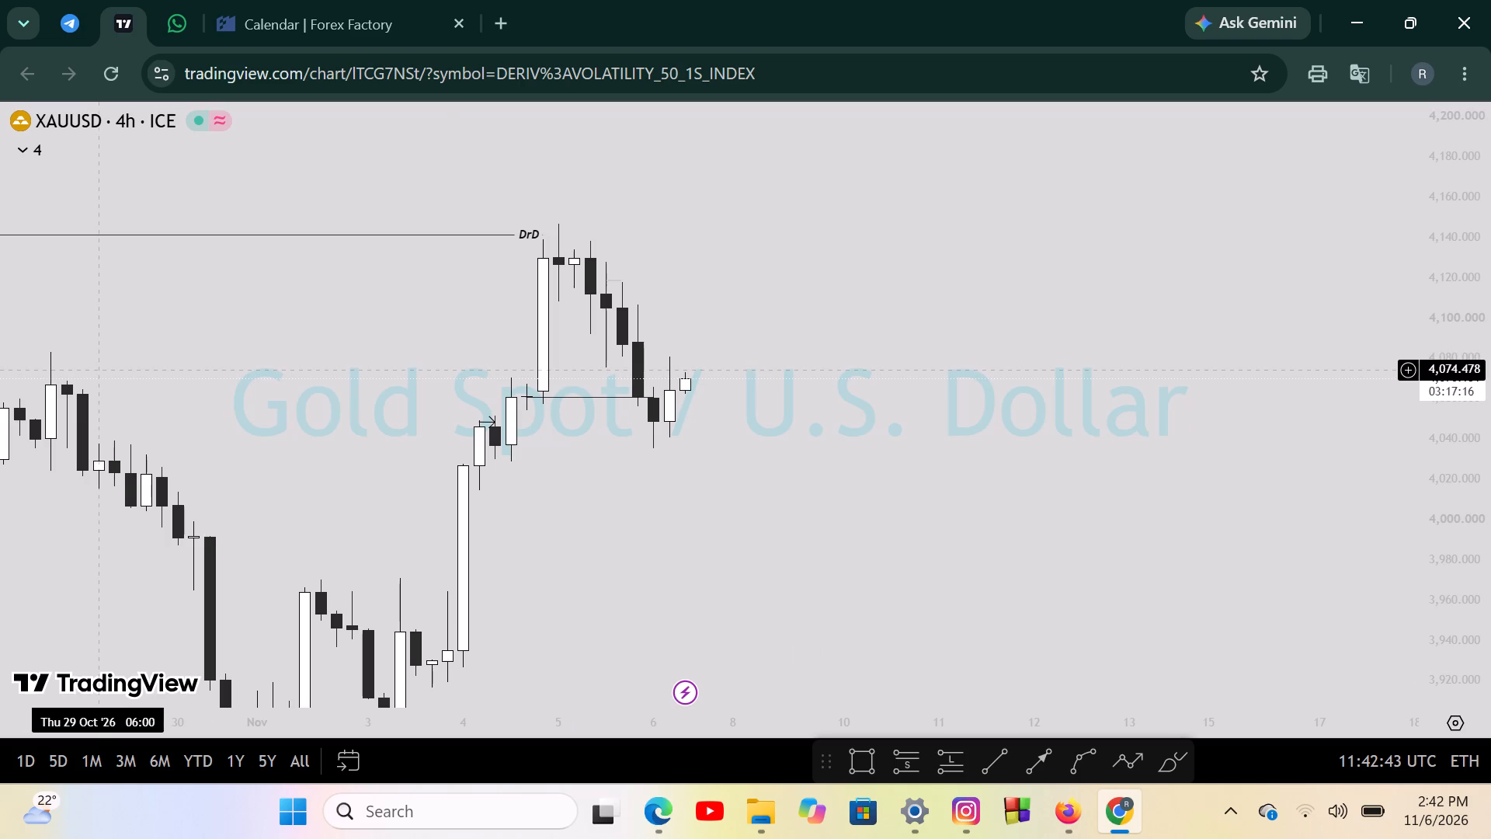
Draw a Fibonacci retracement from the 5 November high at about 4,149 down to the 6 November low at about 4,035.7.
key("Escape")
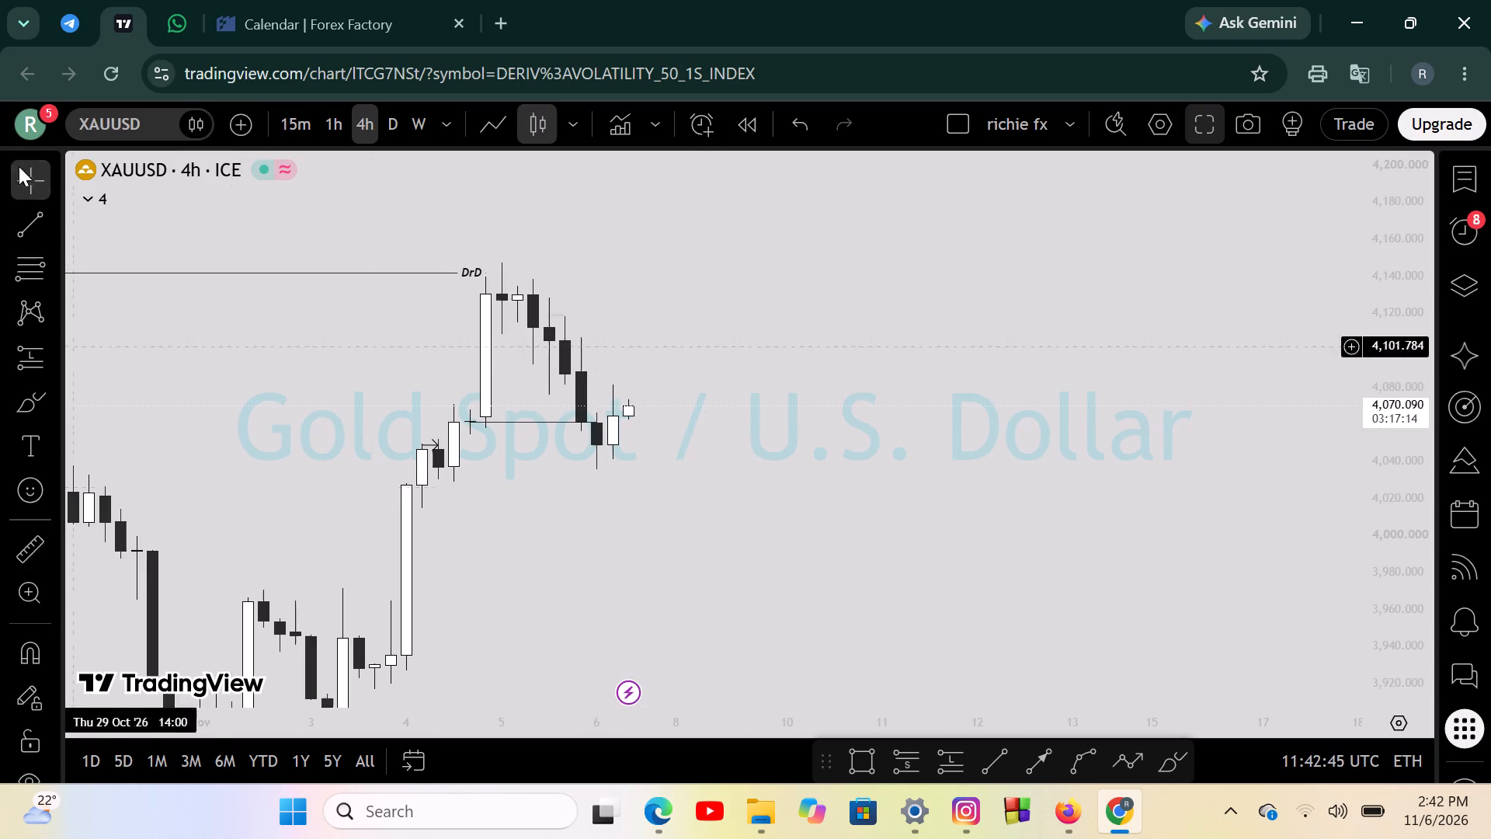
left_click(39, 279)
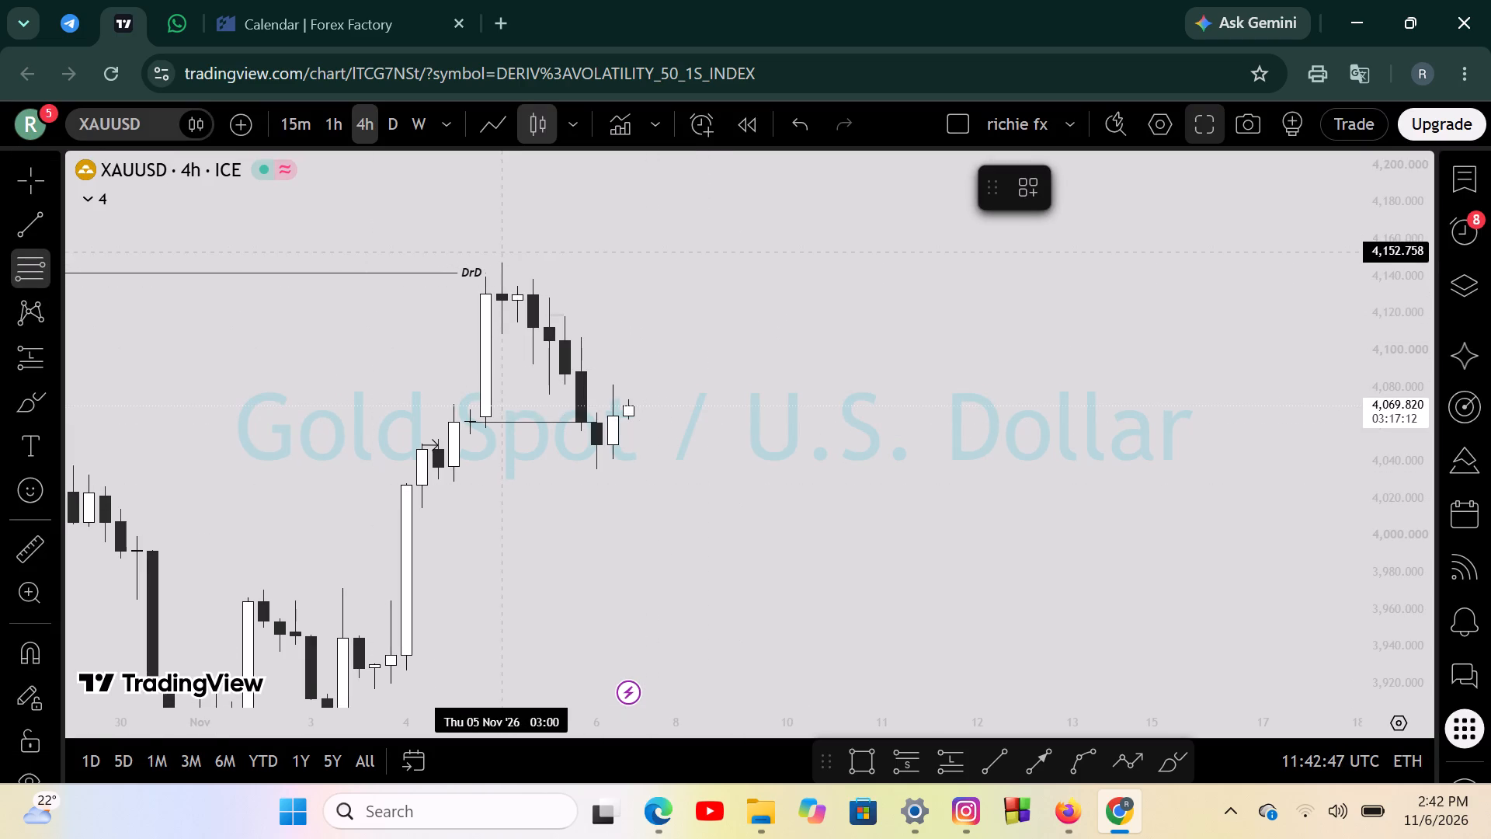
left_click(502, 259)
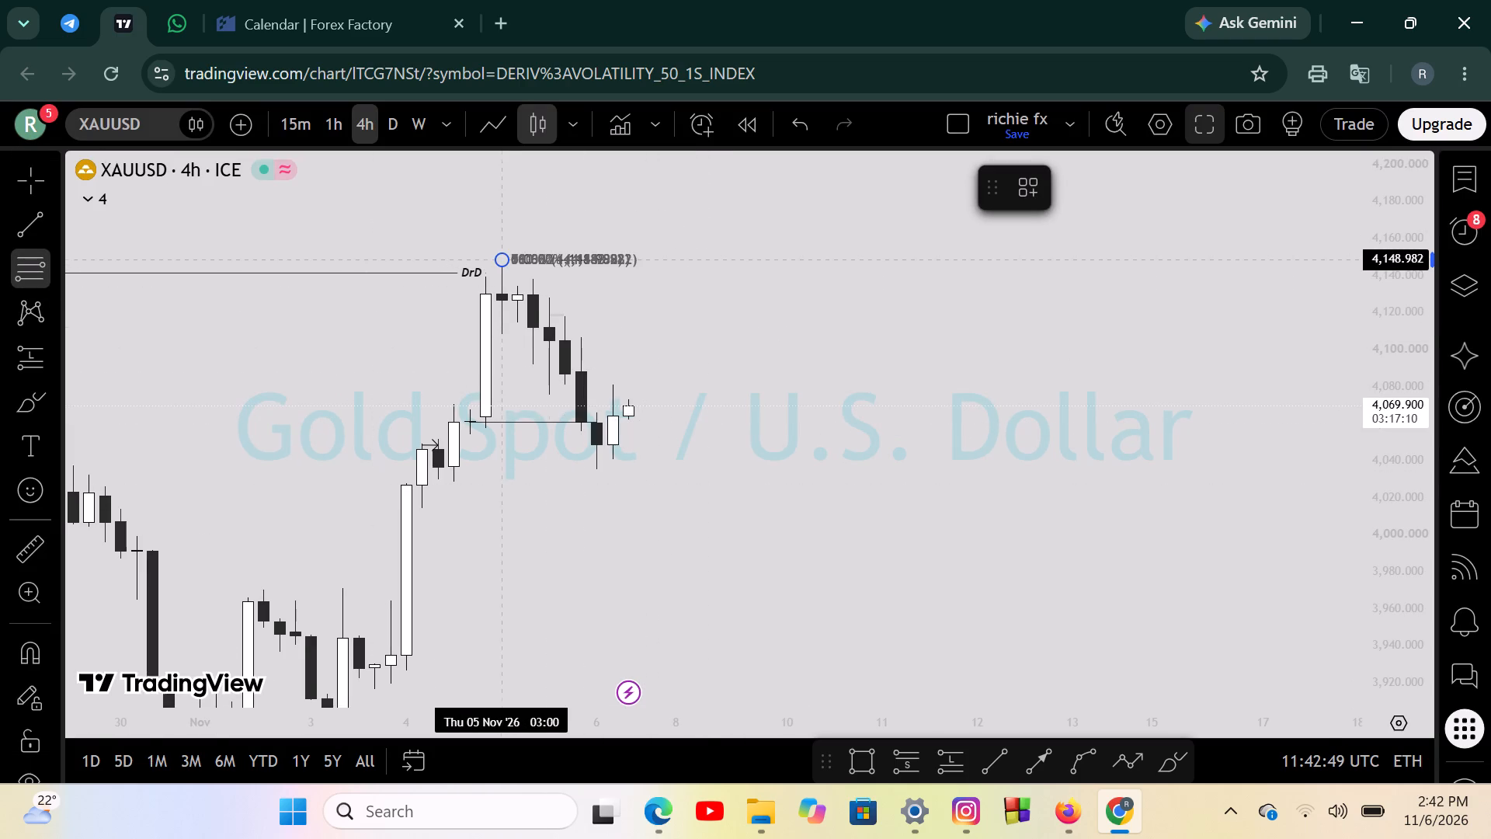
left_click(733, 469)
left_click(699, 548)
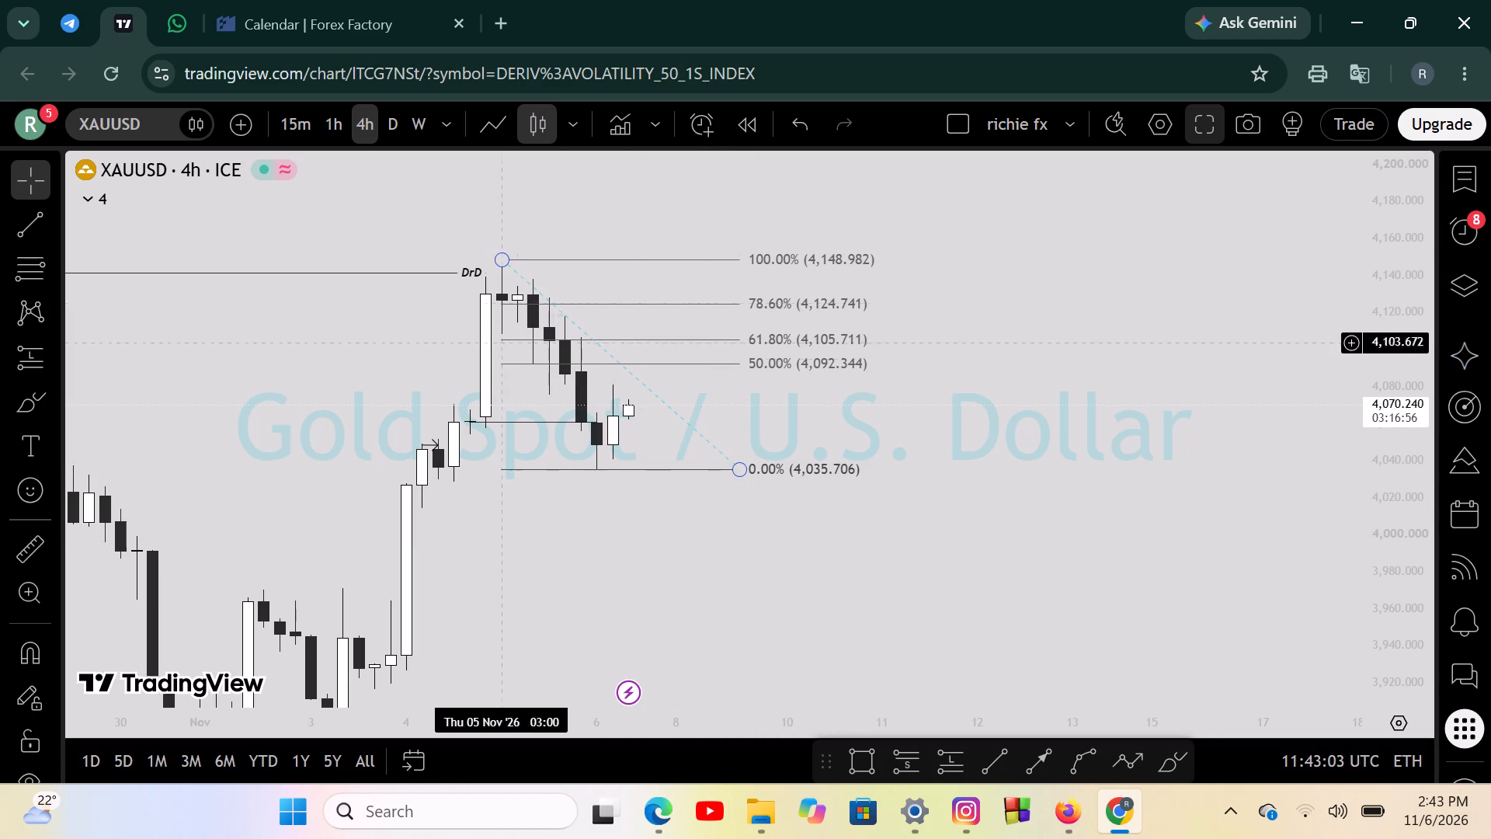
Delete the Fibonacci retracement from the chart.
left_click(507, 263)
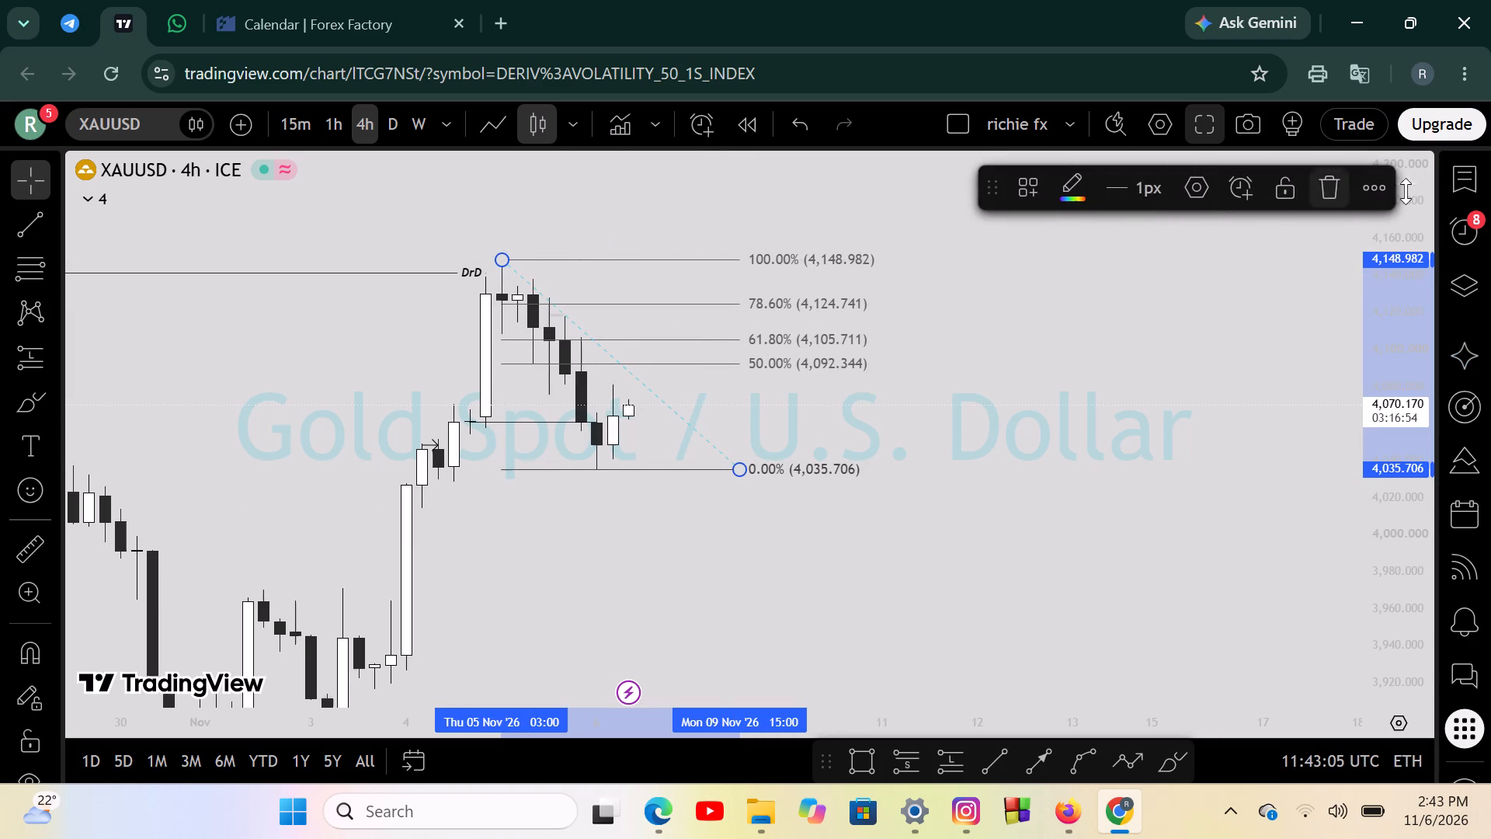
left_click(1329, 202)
Examine the four-hour XAUUSD swings from mid-October to 6 November relative to the marked levels.
scroll(830, 403, "down", 5)
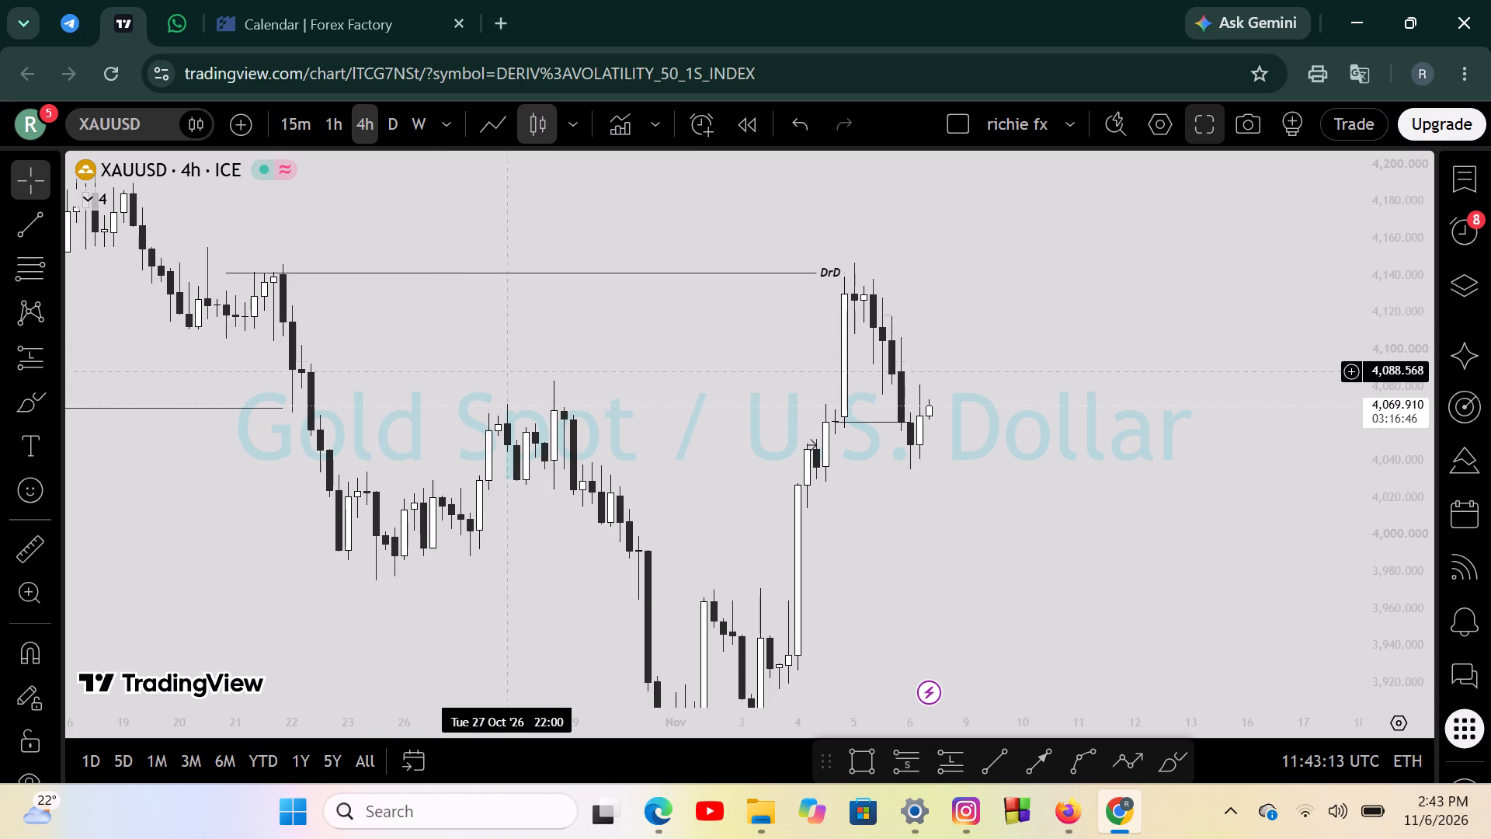
scroll(510, 371, "up", 1)
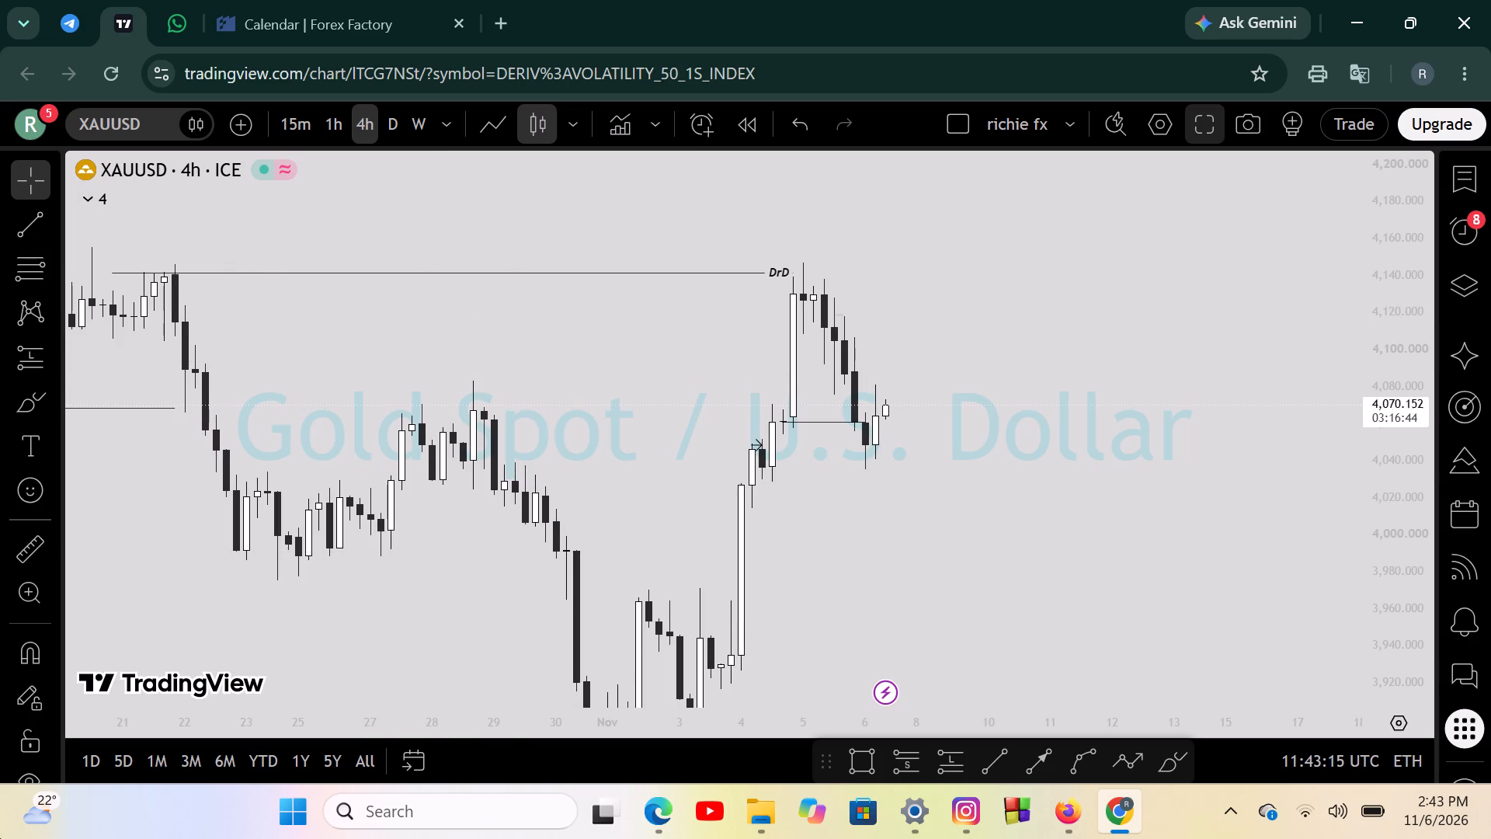
left_click_drag(632, 407, 575, 285)
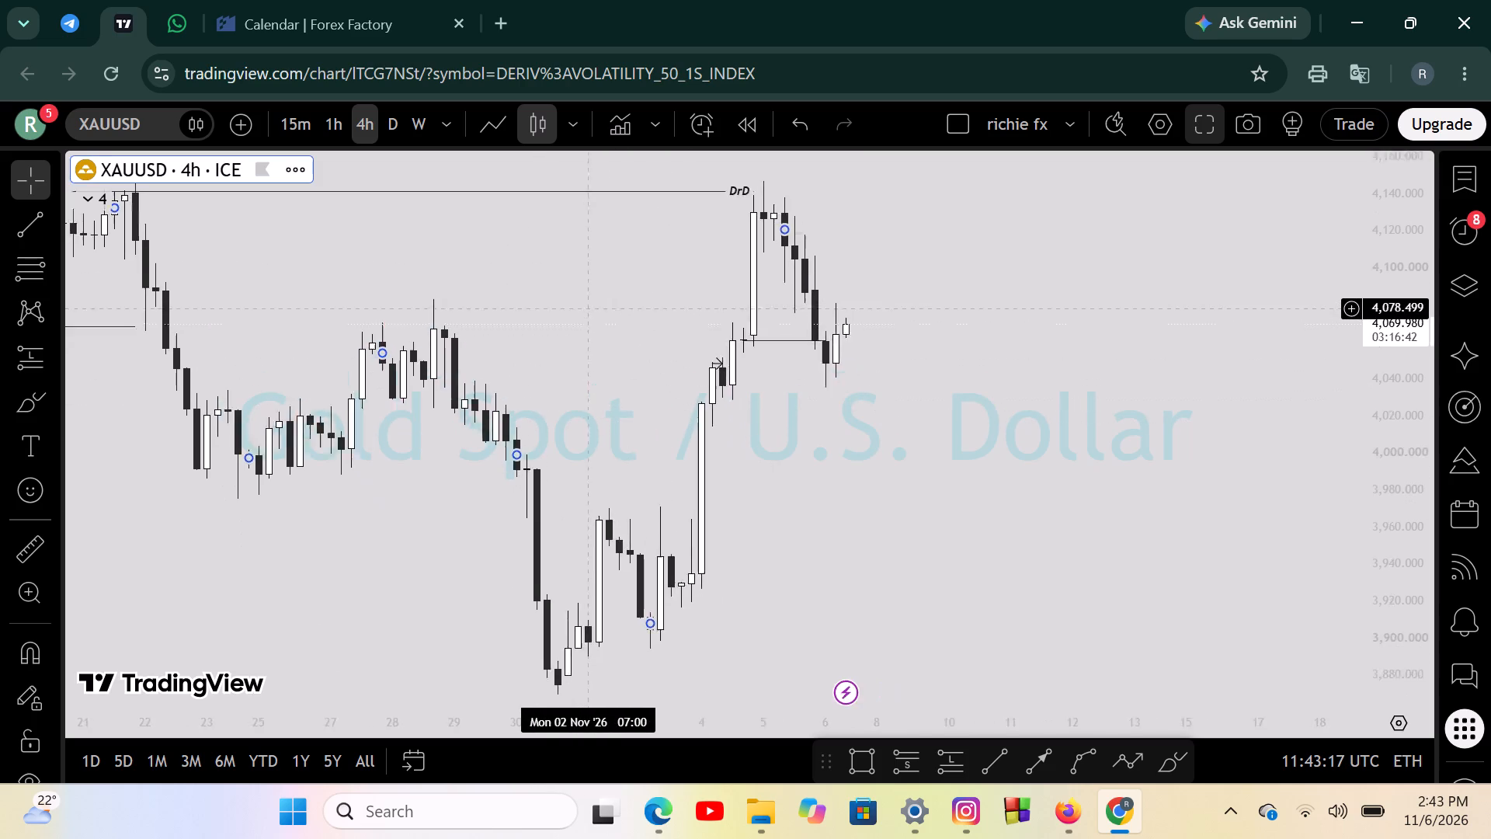
left_click_drag(575, 285, 513, 186)
left_click_drag(507, 253, 578, 355)
scroll(579, 357, "down", 3)
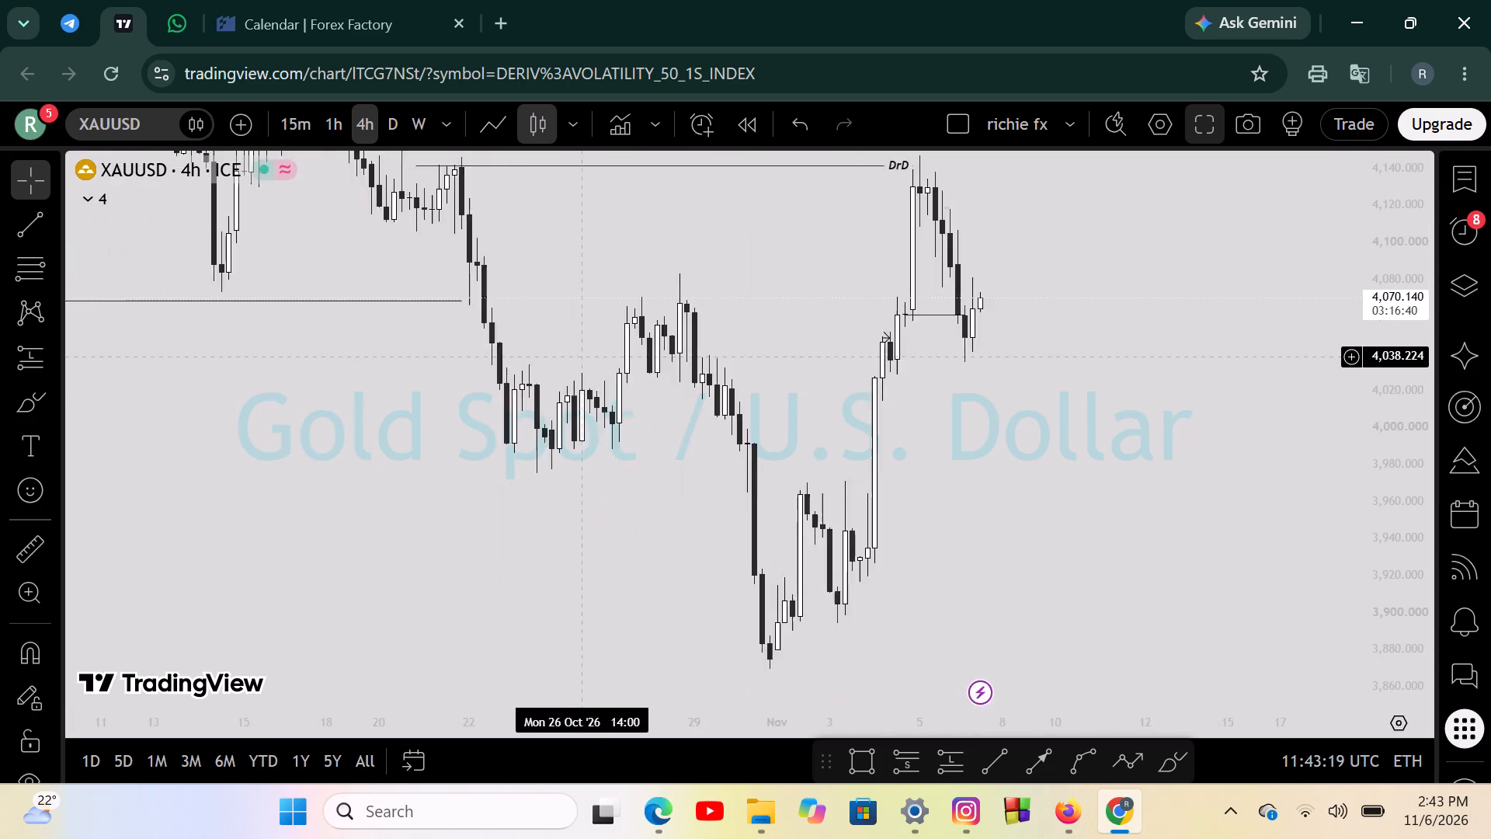
scroll(579, 357, "down", 2)
scroll(579, 357, "up", 6)
left_click_drag(744, 491, 735, 458)
scroll(802, 408, "down", 1)
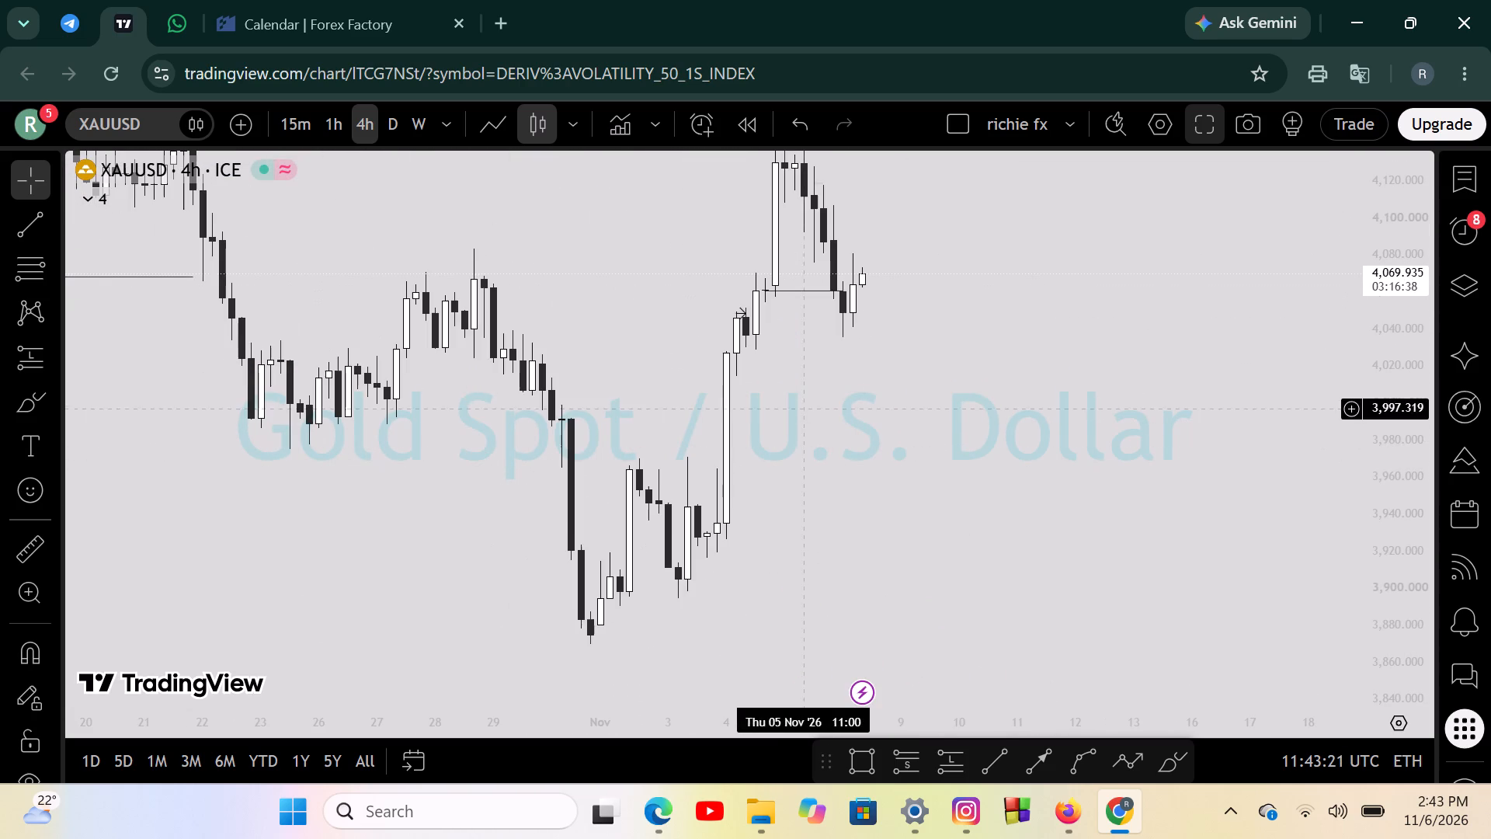
Show the four-hour XAUUSD chart at full size with the surrounding panels hidden.
left_click(1206, 121)
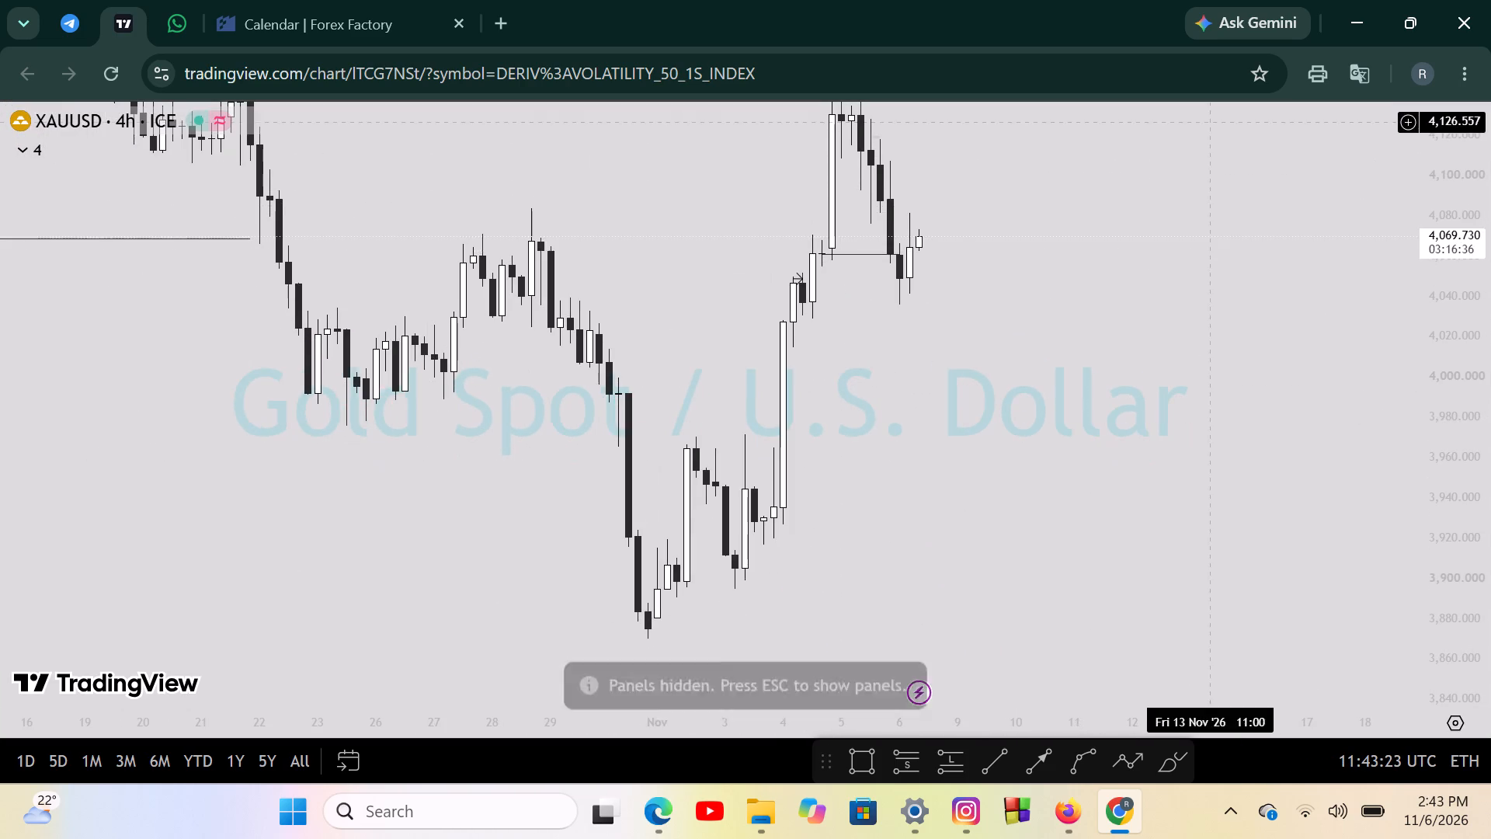
left_click_drag(1052, 256, 1039, 430)
left_click_drag(1041, 399, 1051, 273)
left_click_drag(1441, 250, 1443, 256)
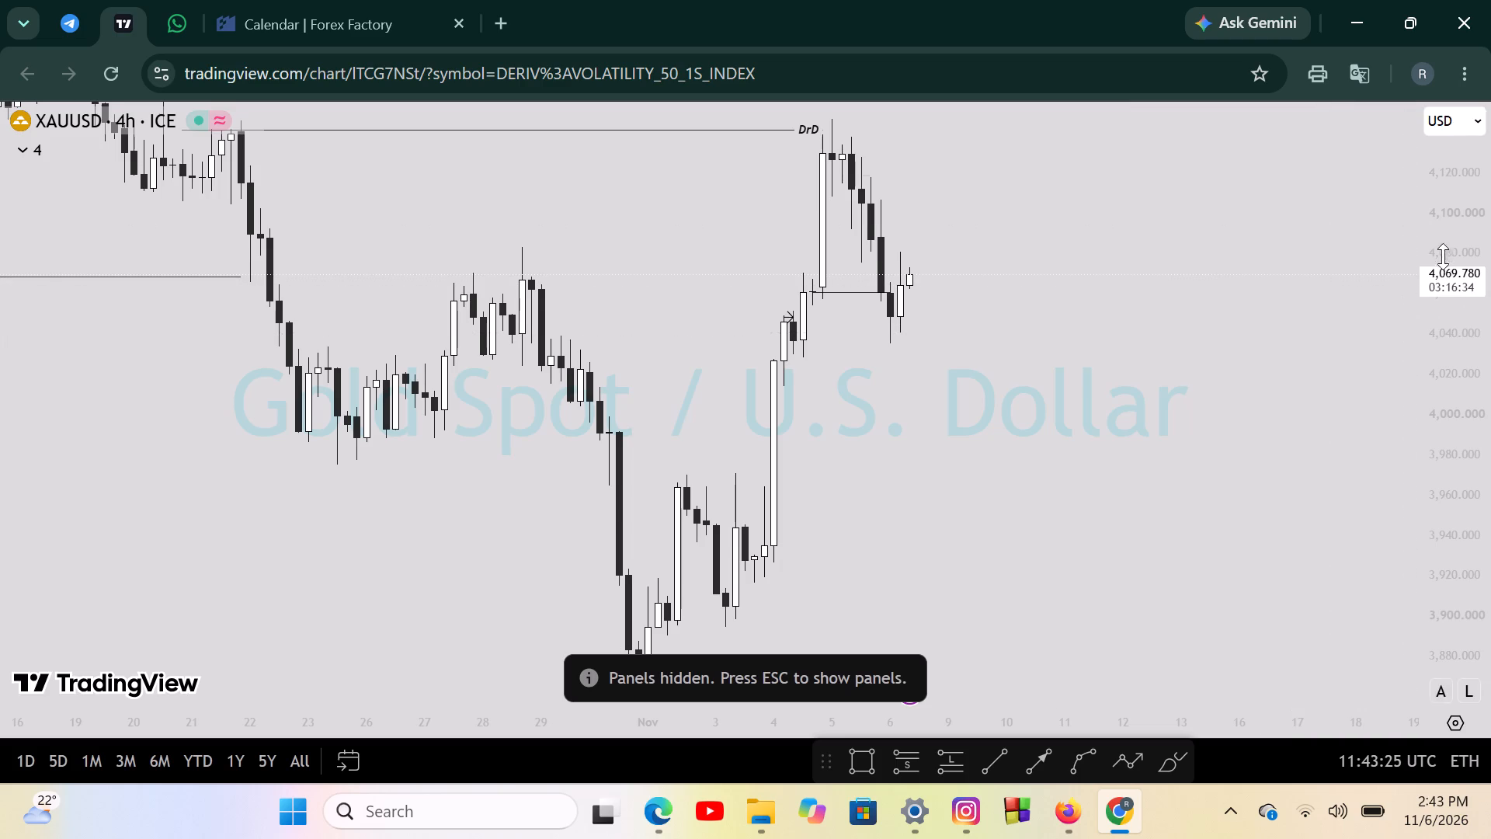
left_click_drag(1443, 256, 1443, 346)
left_click_drag(1188, 479, 1131, 350)
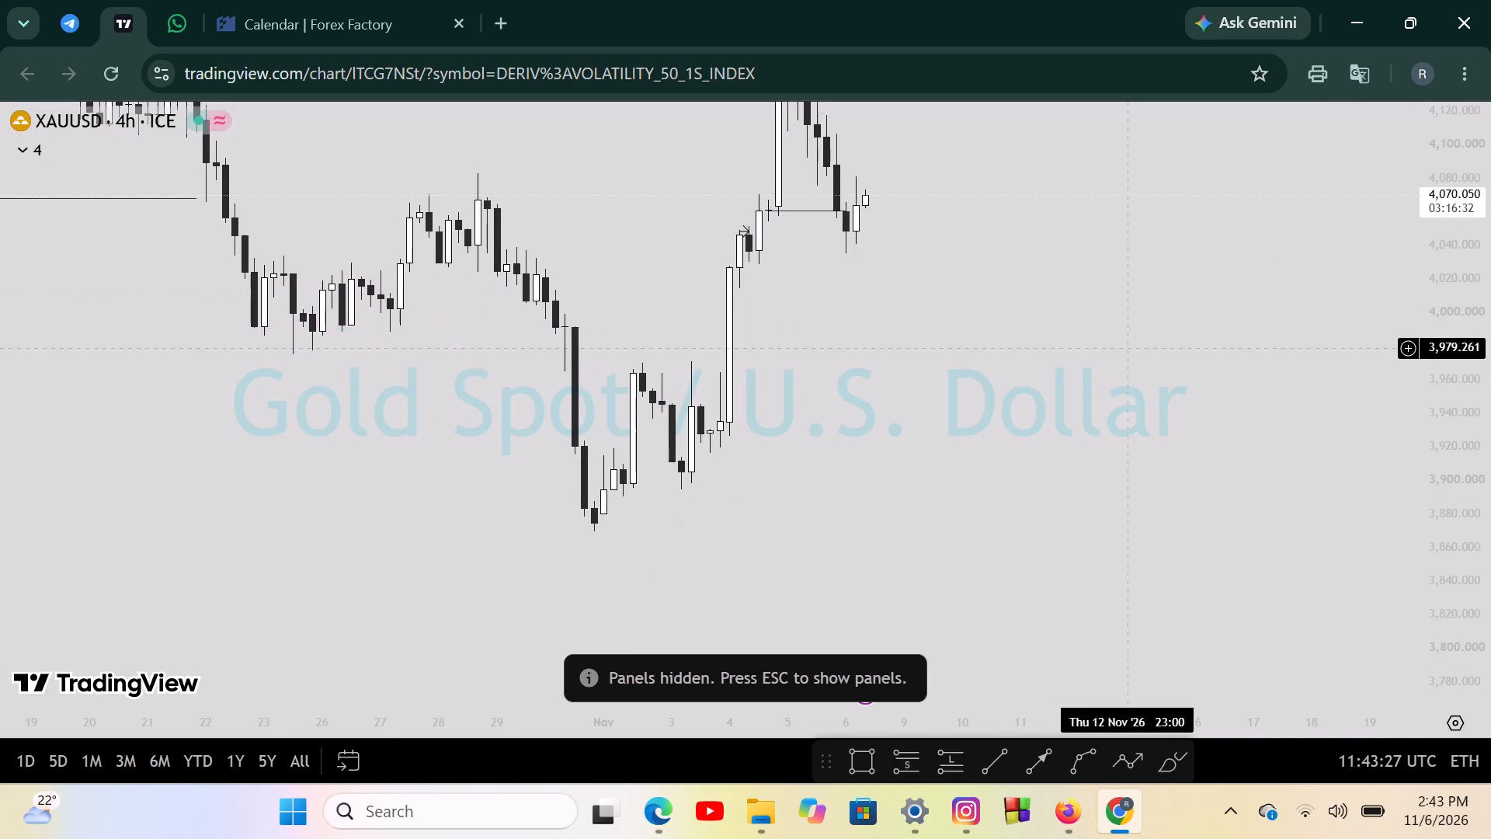
Draw a near-horizontal trend line from the 3 November low at about 3,905 across to 12 November.
scroll(935, 761, "down", 1)
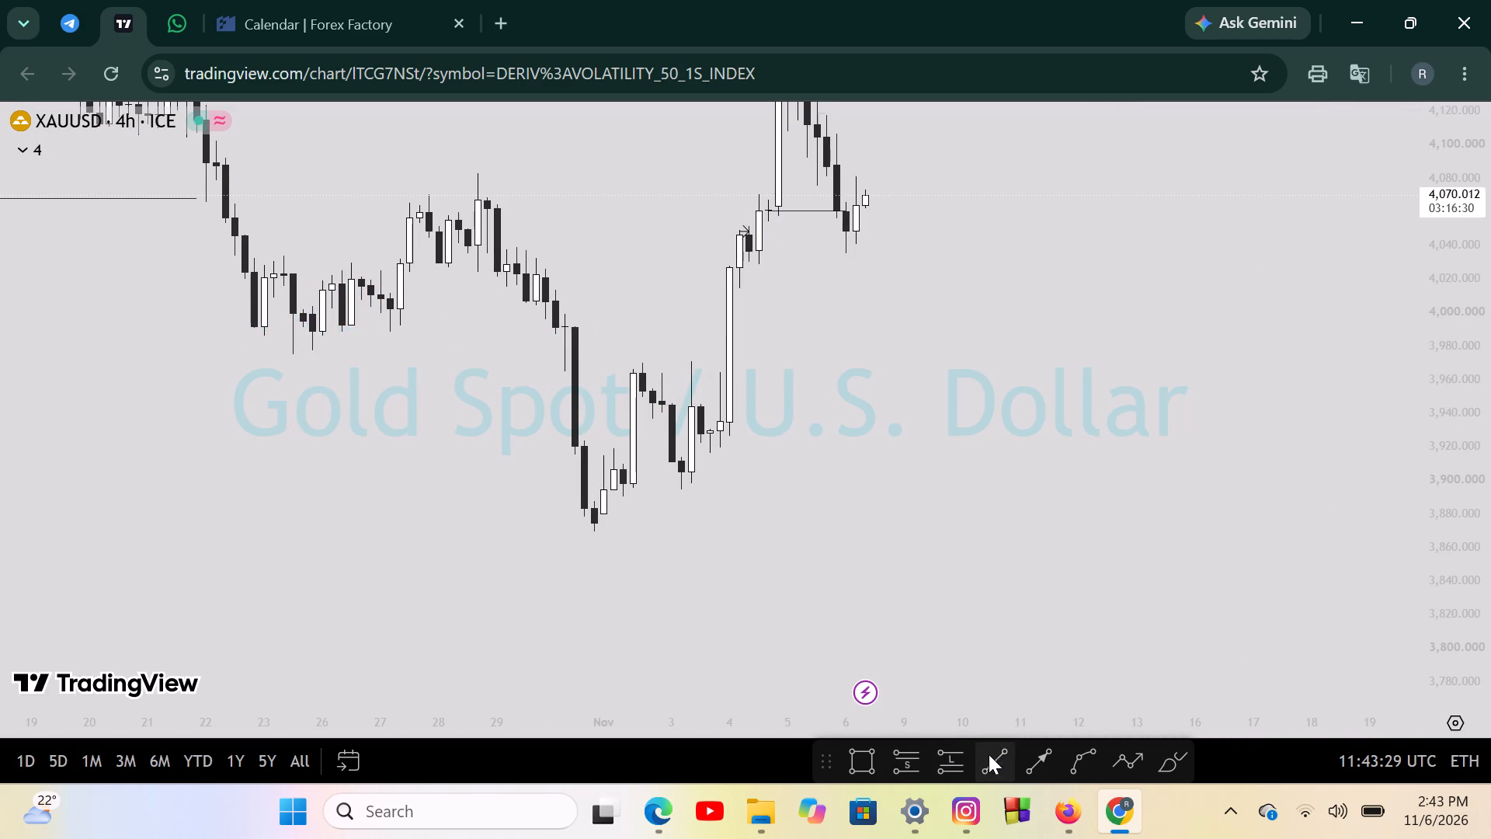
left_click(991, 754)
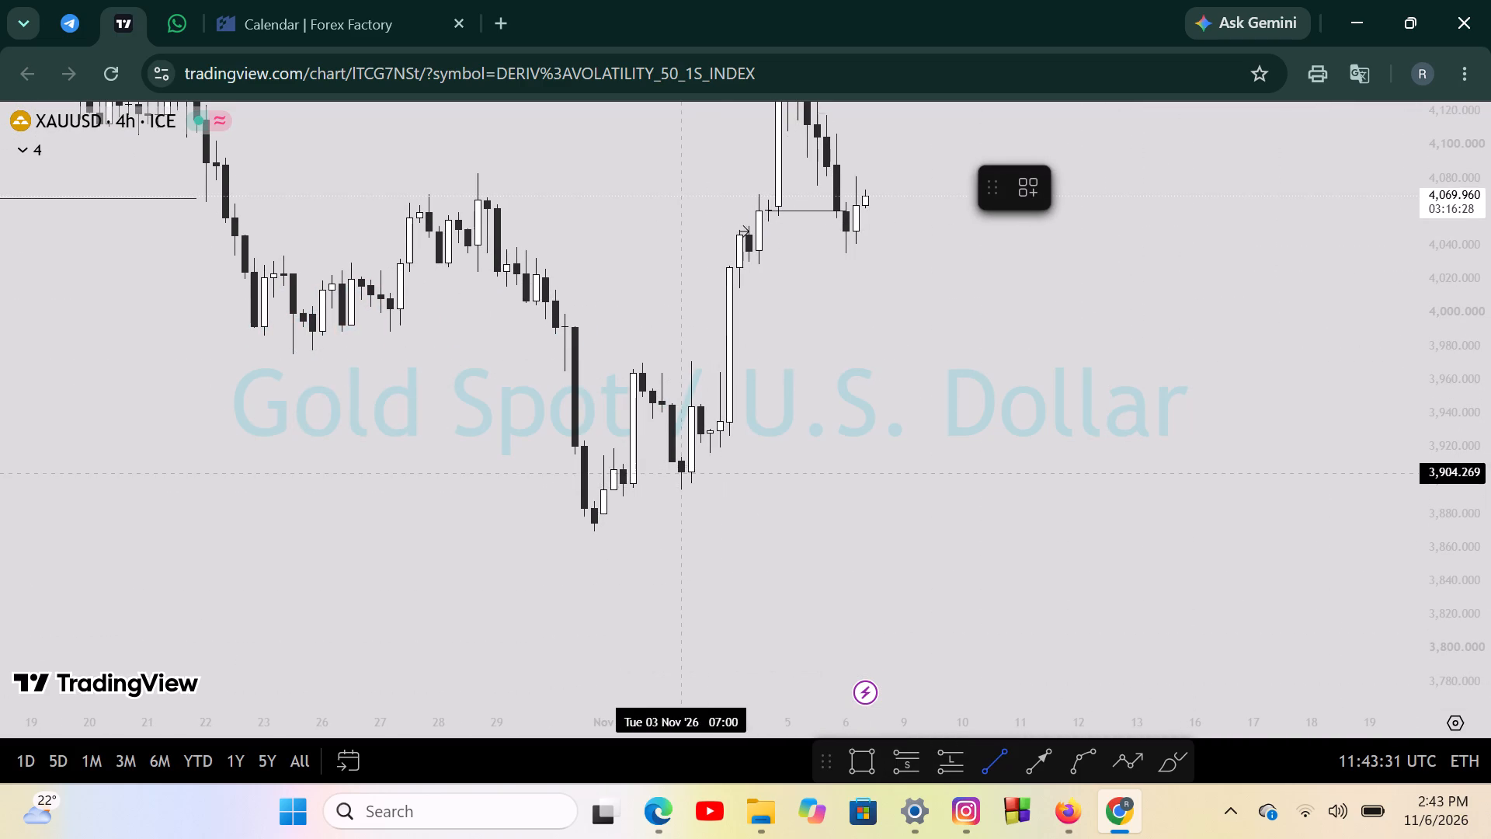
left_click(679, 472)
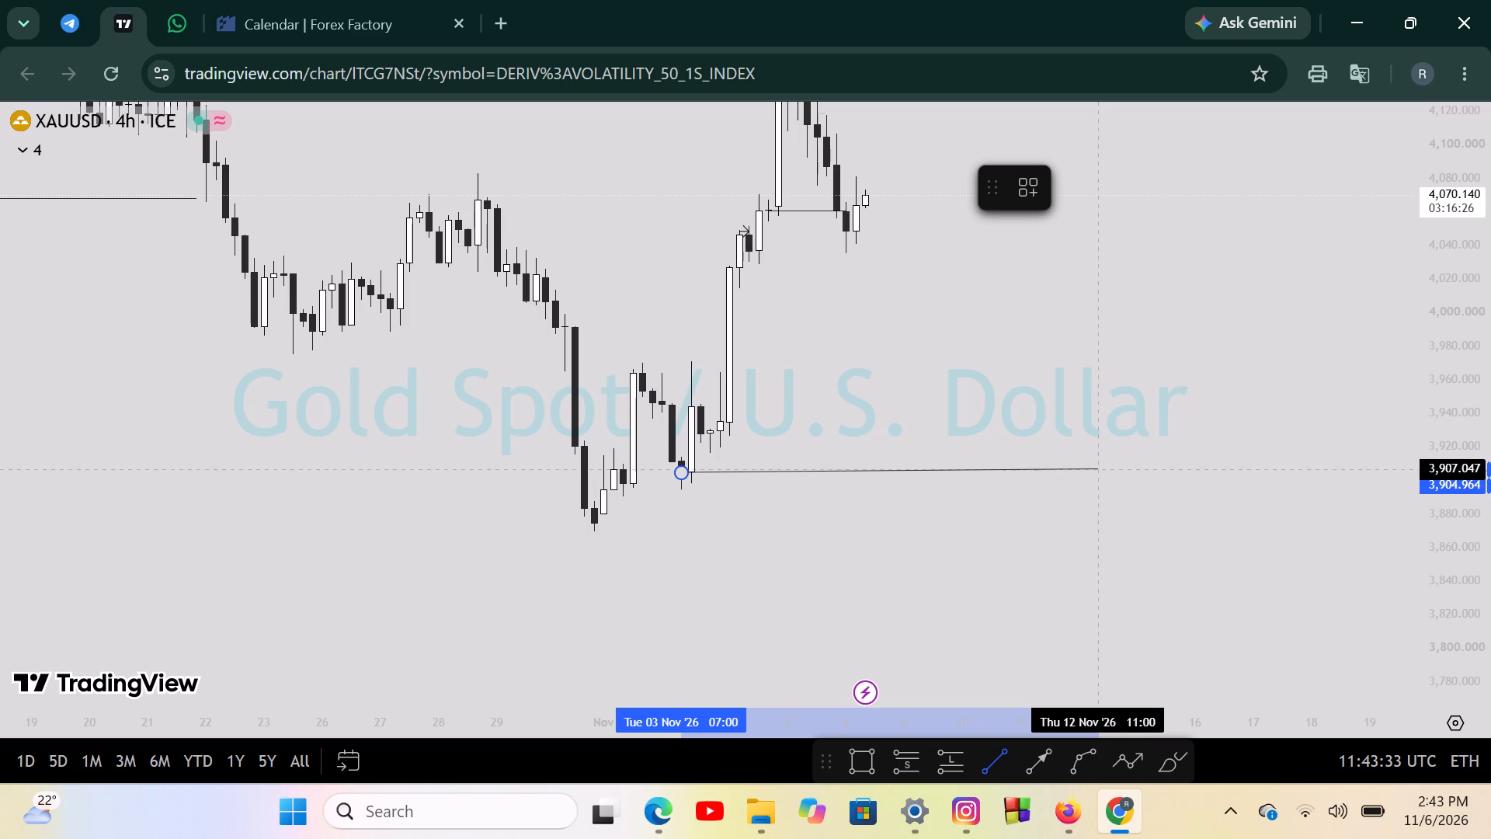
left_click(1103, 472)
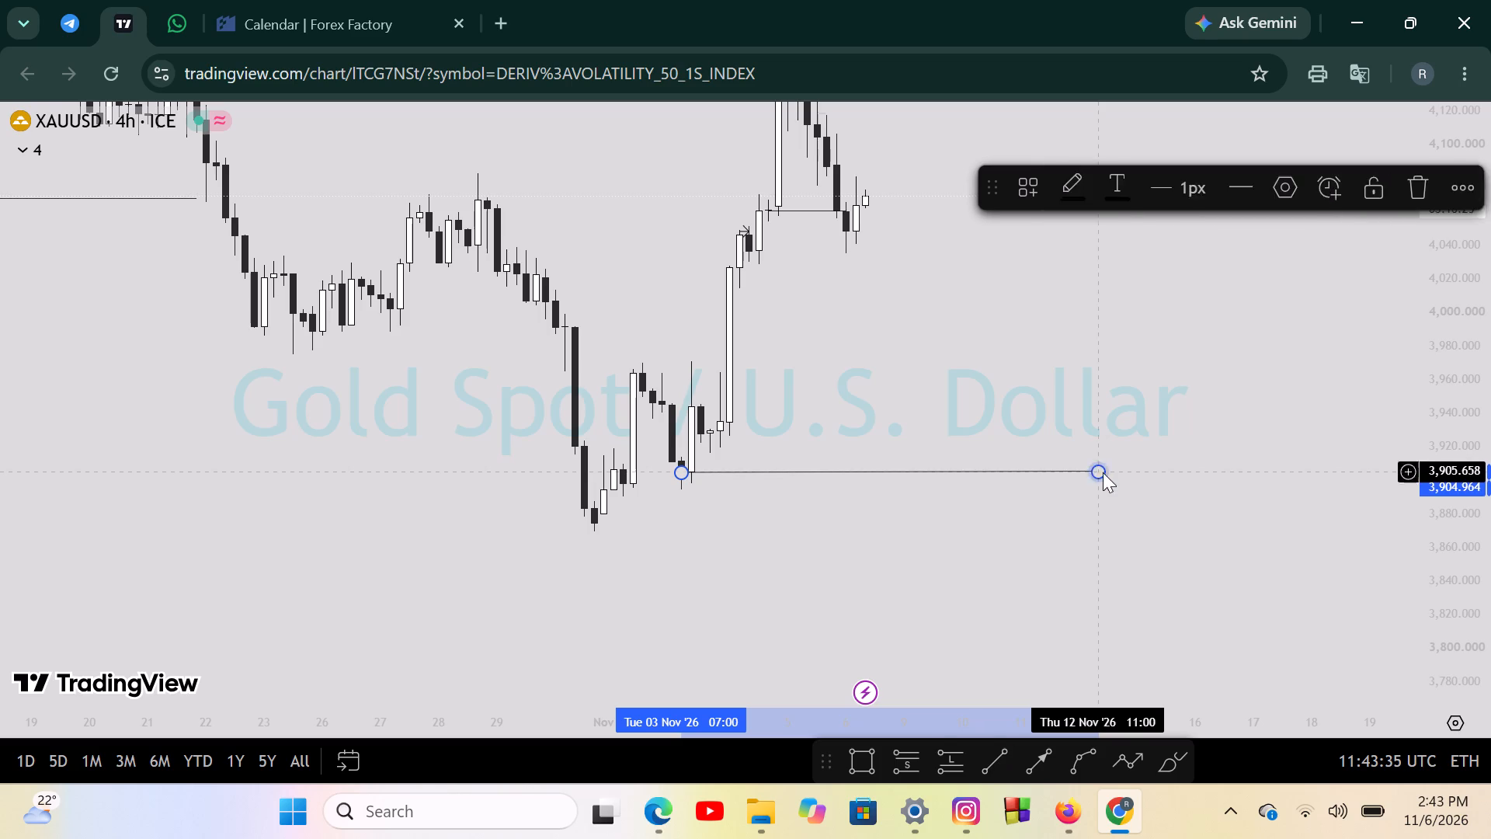
left_click(954, 553)
Examine the four-hour XAUUSD price structure from late September to 6 November relative to the marked levels.
scroll(940, 545, "down", 6)
left_click_drag(800, 476, 499, 696)
scroll(450, 677, "up", 3)
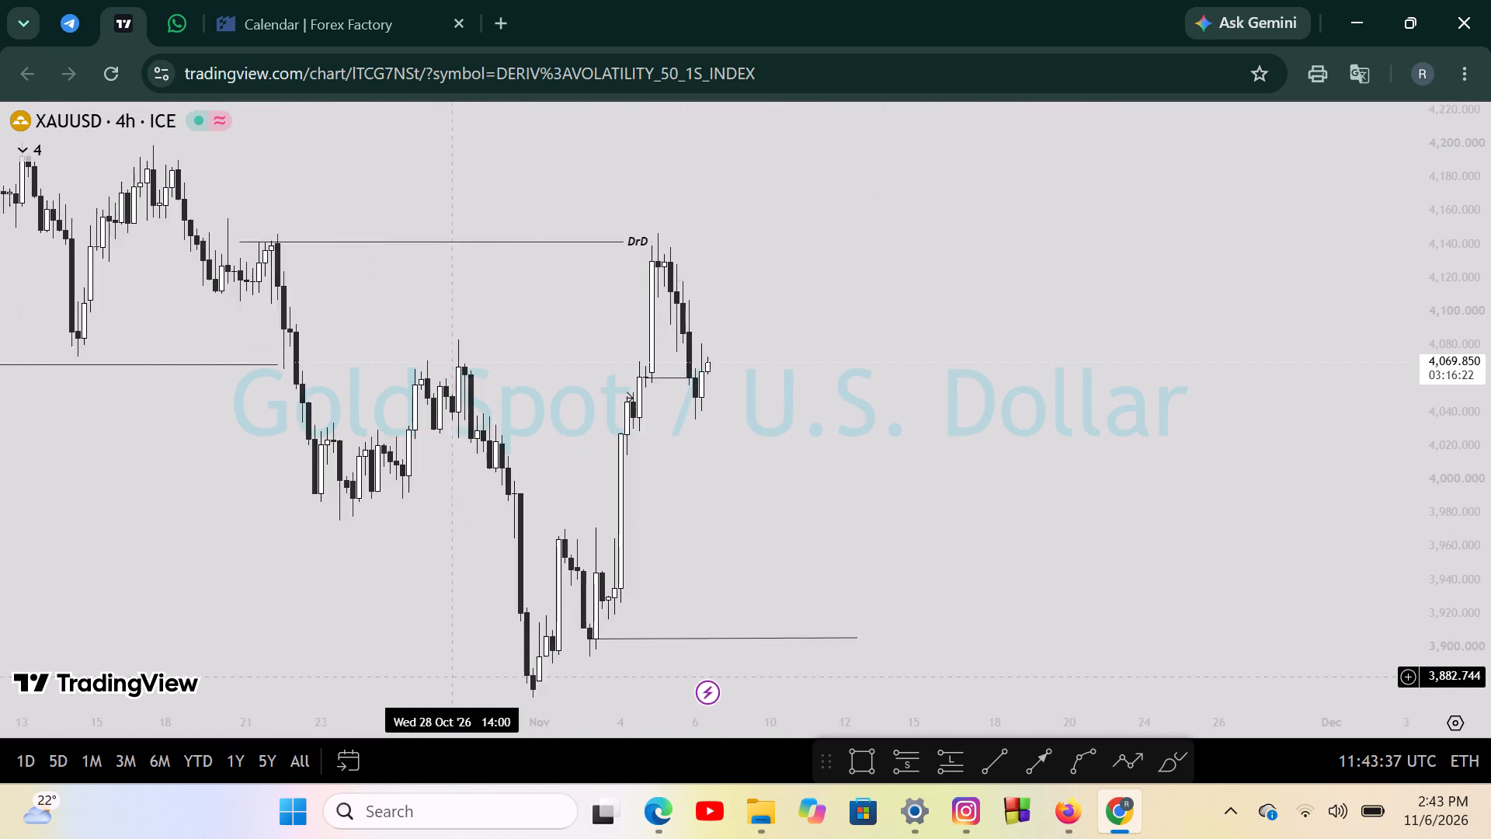
scroll(450, 677, "up", 1)
left_click_drag(595, 573, 631, 534)
left_click_drag(631, 533, 698, 509)
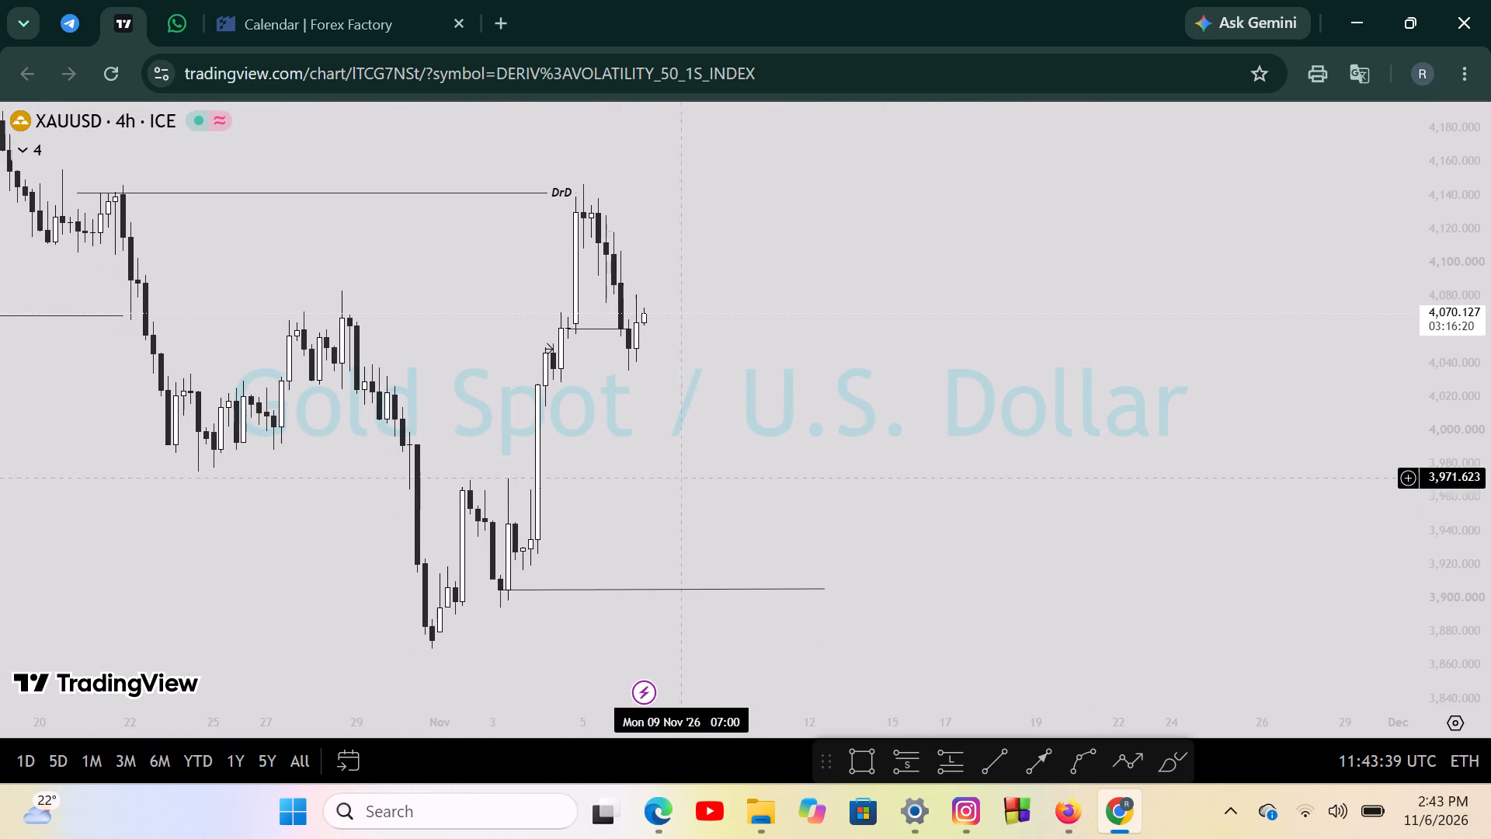
scroll(672, 465, "down", 1)
left_click_drag(88, 475, 426, 485)
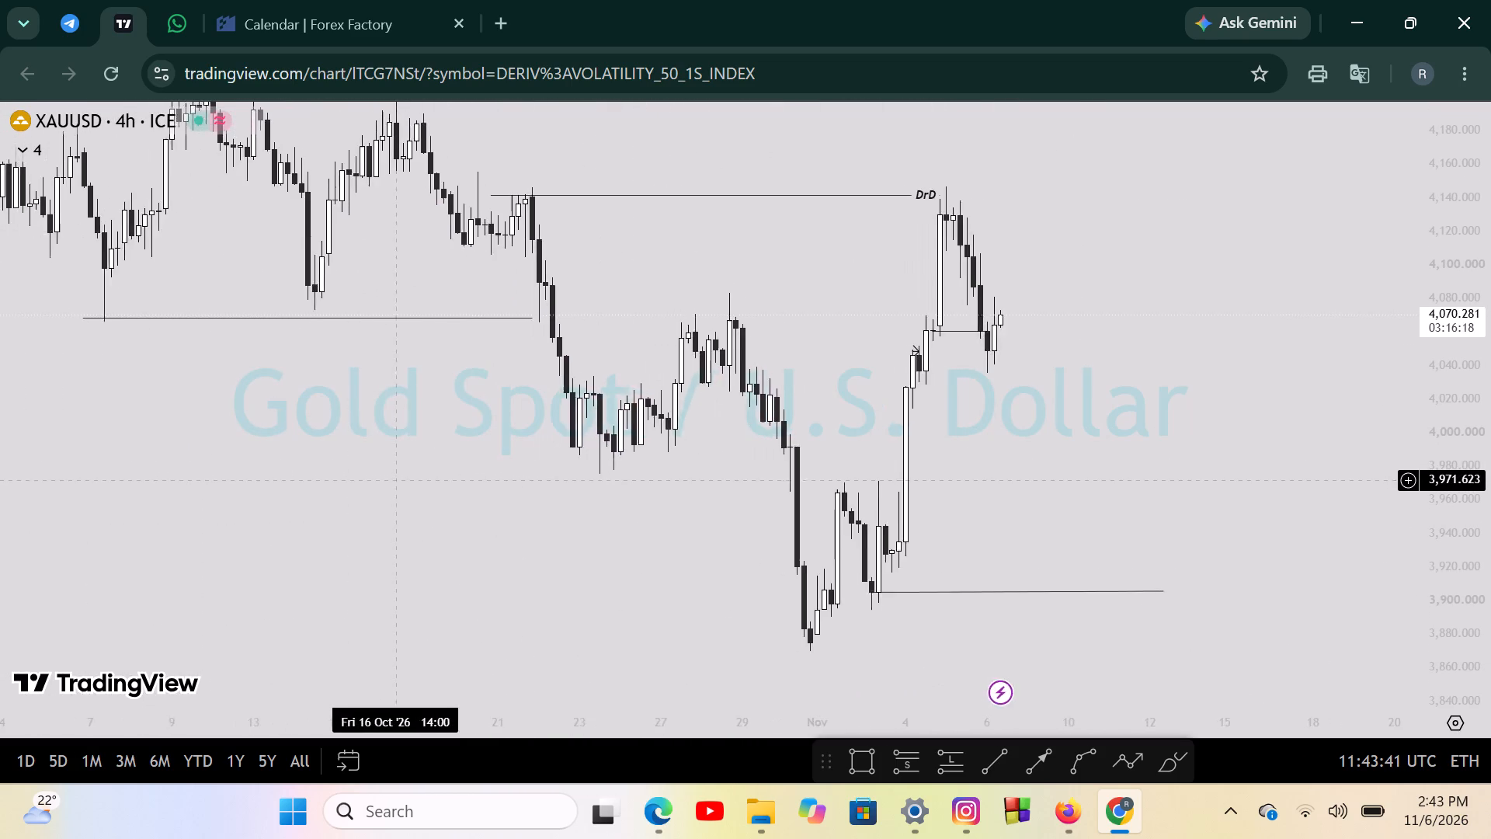
left_click_drag(426, 485, 515, 487)
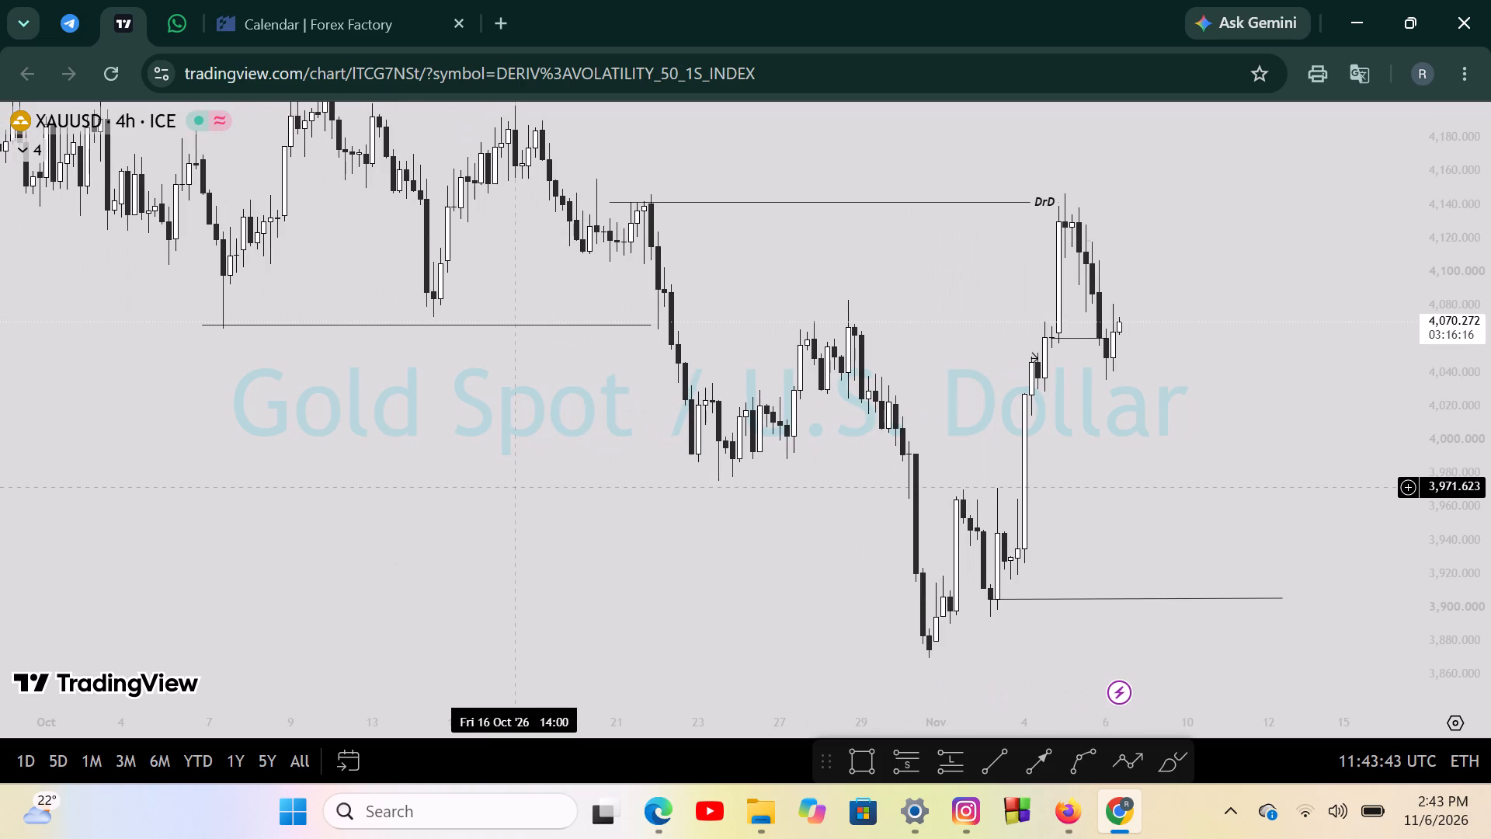
left_click(515, 487)
left_click(515, 487)
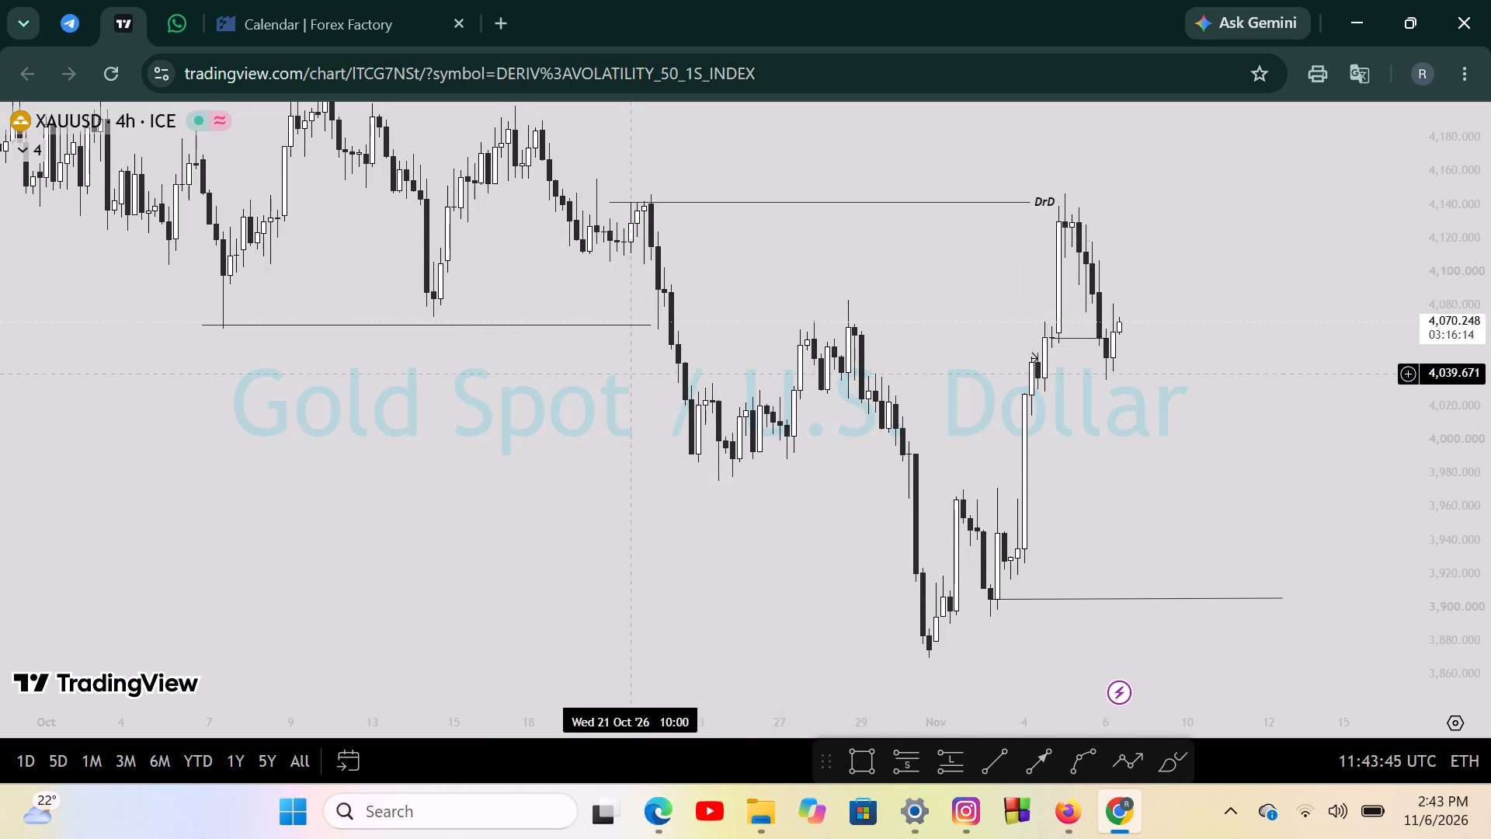
scroll(631, 373, "up", 1)
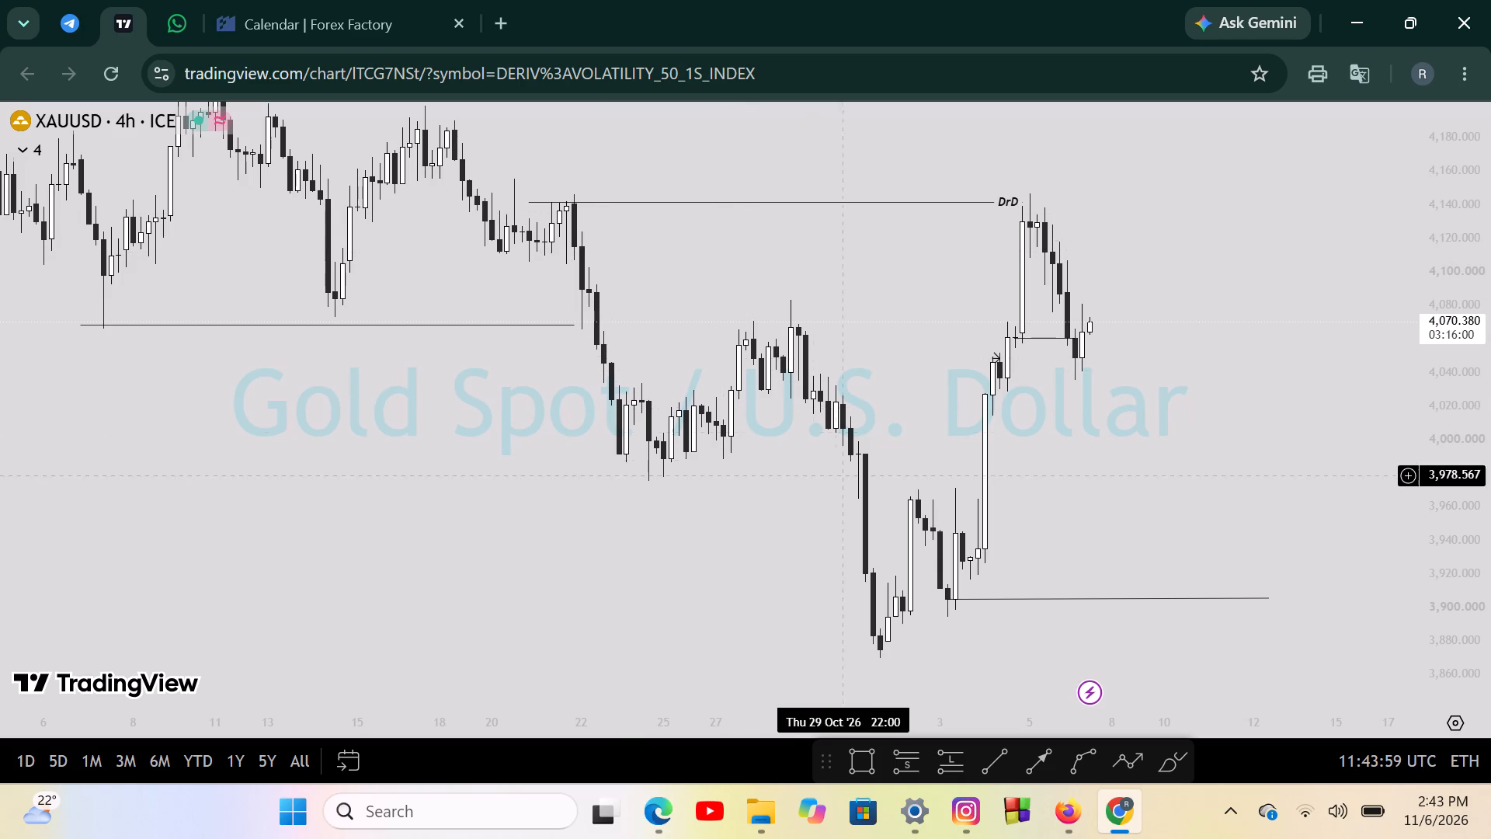
left_click_drag(885, 301, 666, 252)
left_click_drag(666, 252, 652, 325)
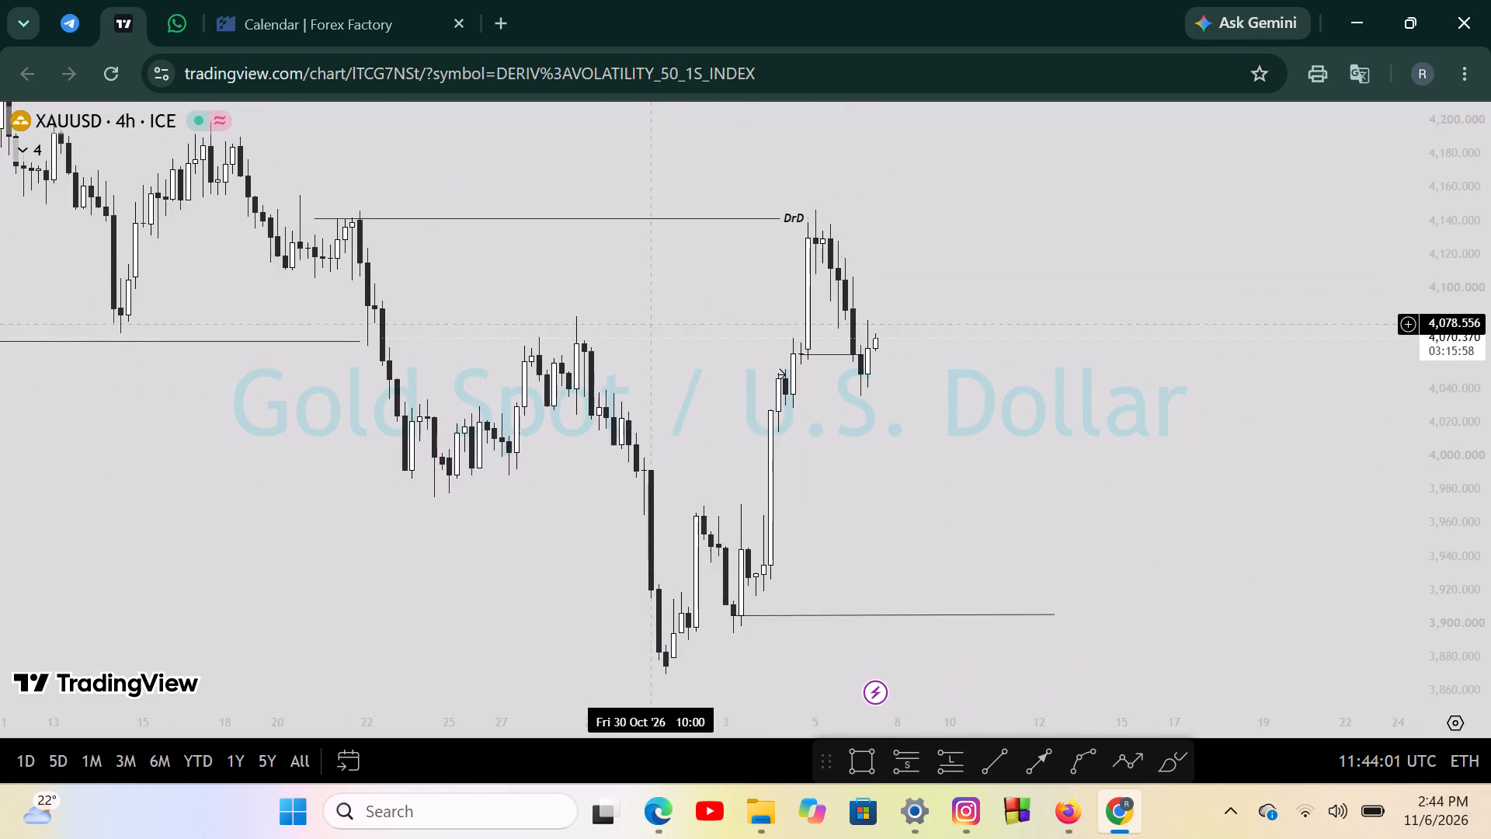
left_click_drag(652, 325, 1212, 444)
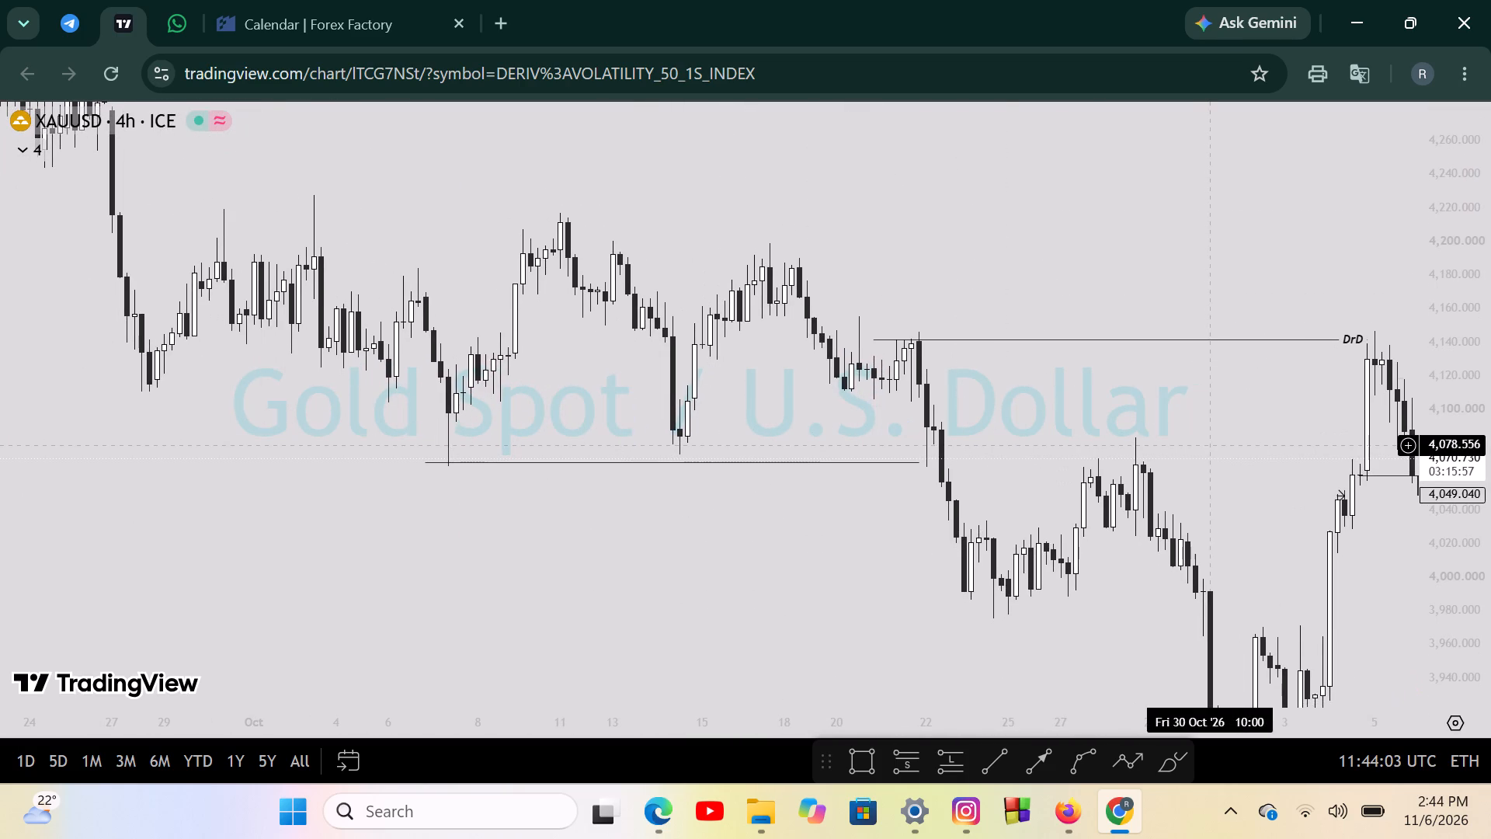
left_click_drag(1212, 444, 1211, 443)
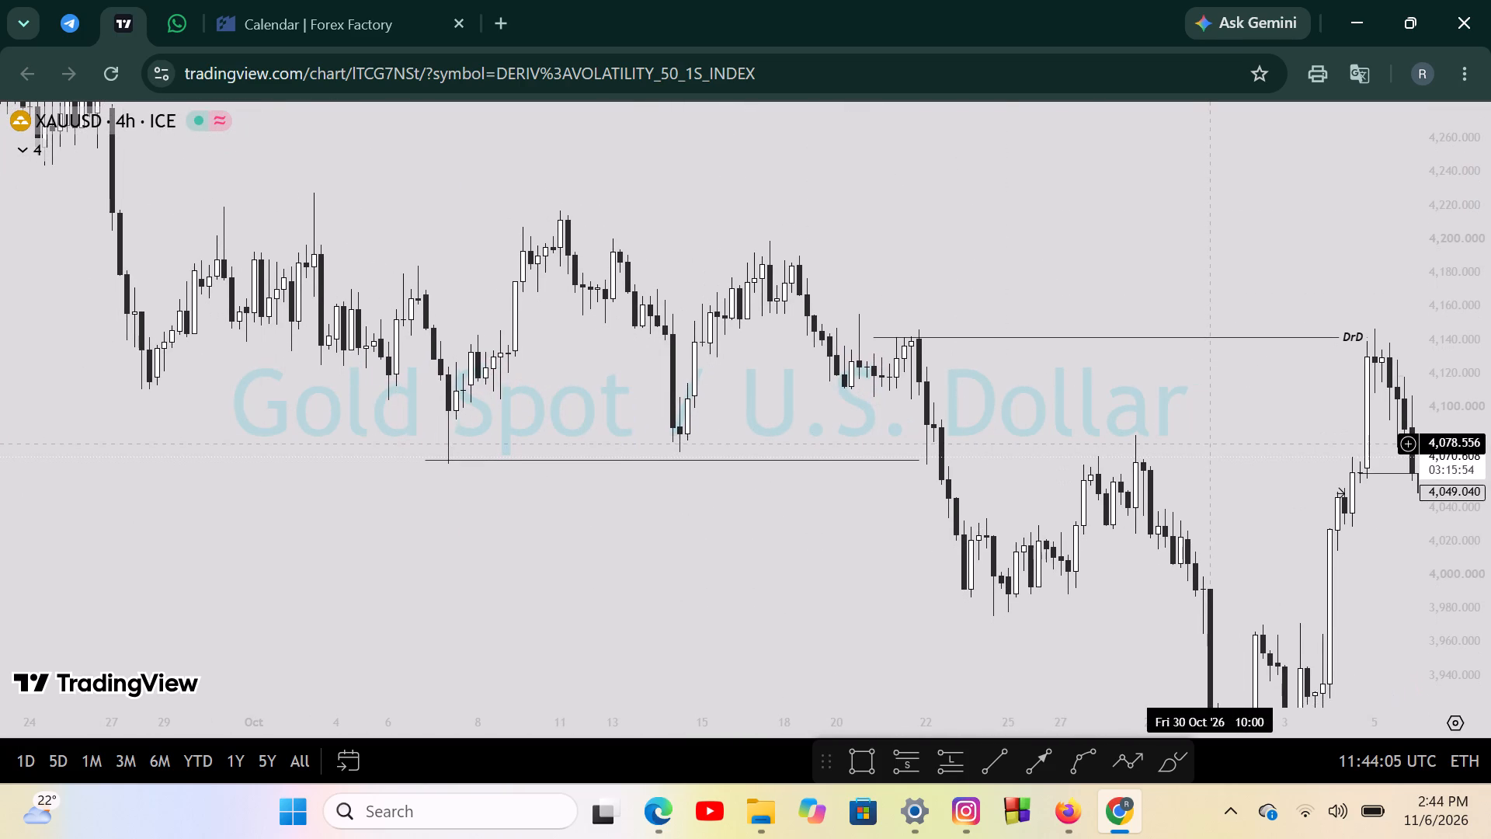
left_click_drag(1211, 443, 1143, 409)
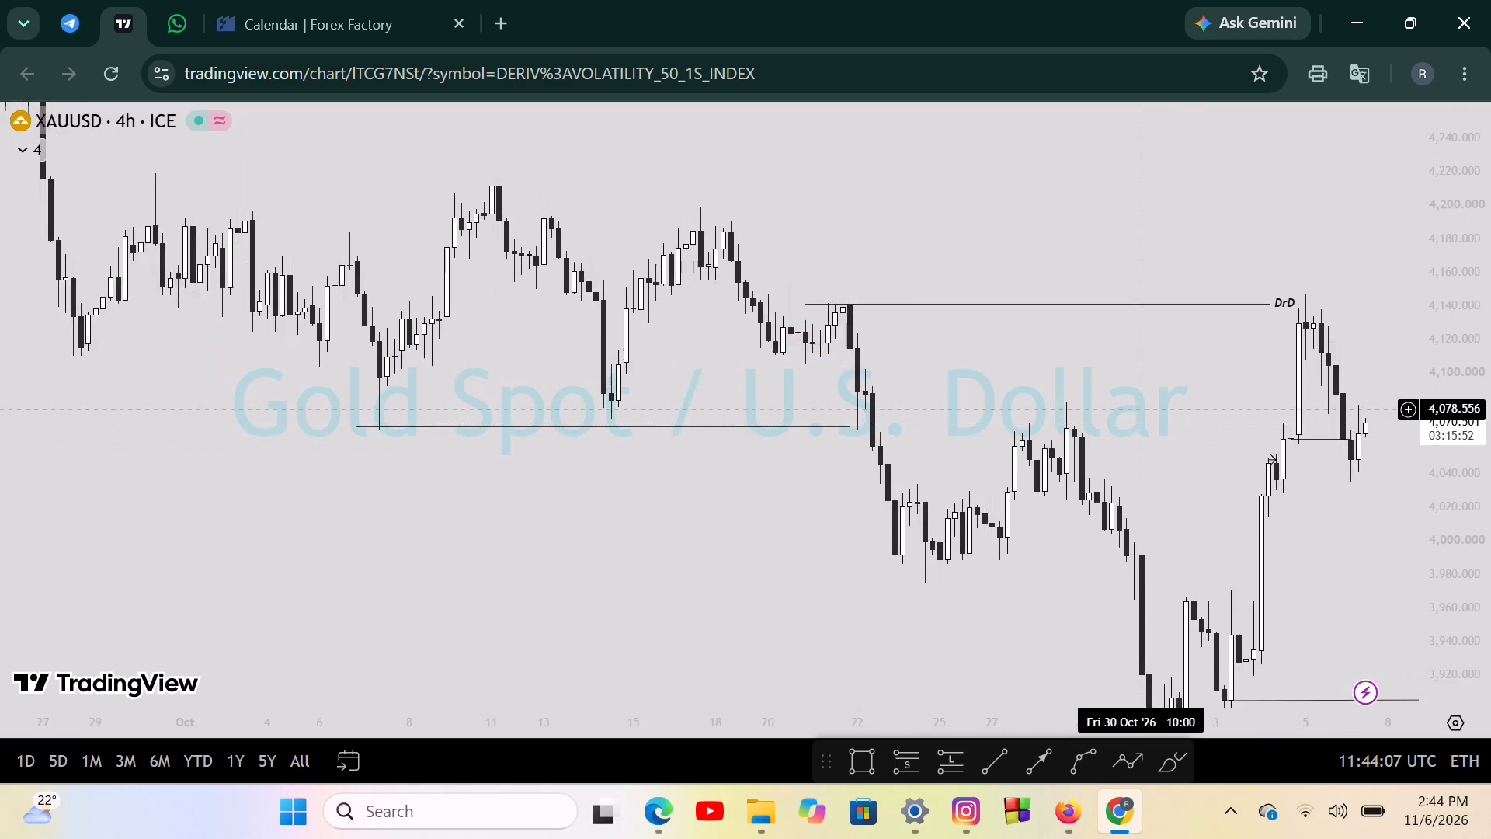
left_click_drag(1143, 409, 1101, 401)
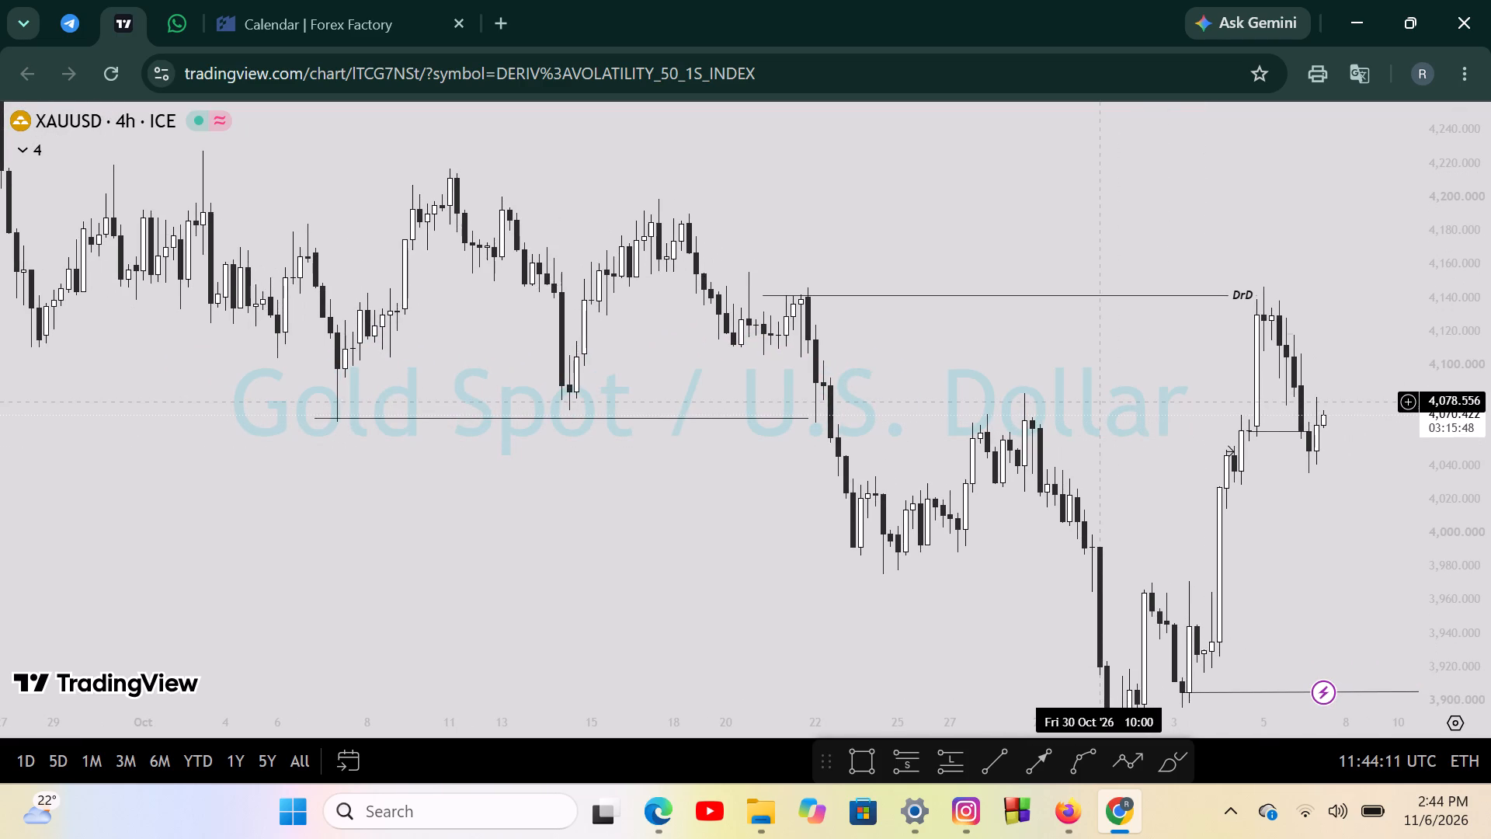
left_click_drag(1101, 401, 649, 401)
scroll(649, 401, "up", 4)
left_click_drag(706, 500, 985, 387)
scroll(680, 377, "up", 3)
scroll(678, 376, "down", 1)
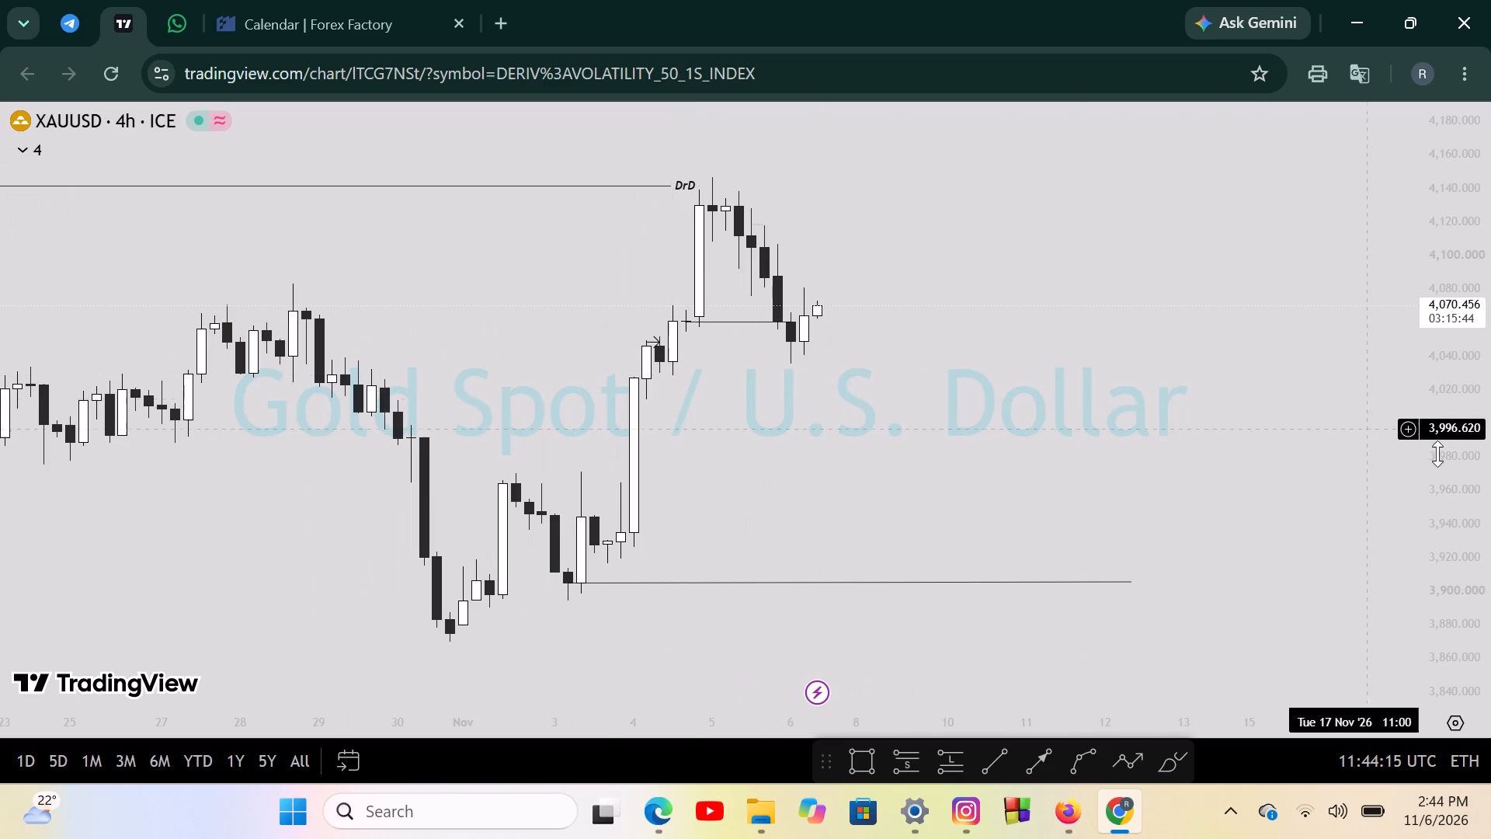
Draw a short horizontal trend line at about 4,090 from the 5 November 19:00 candle to 8 November.
left_click_drag(1460, 471, 1393, 357)
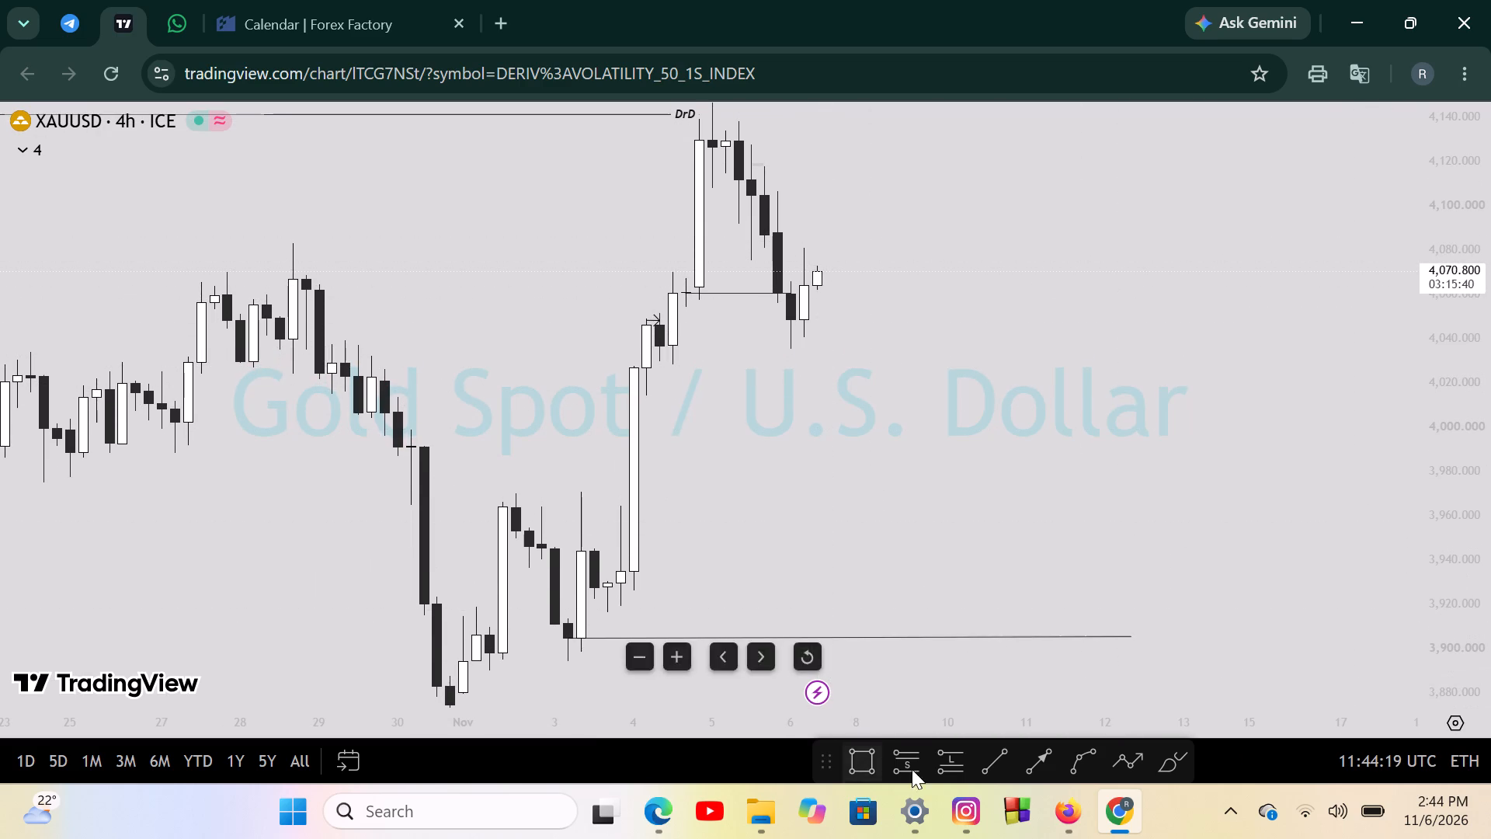
left_click(990, 759)
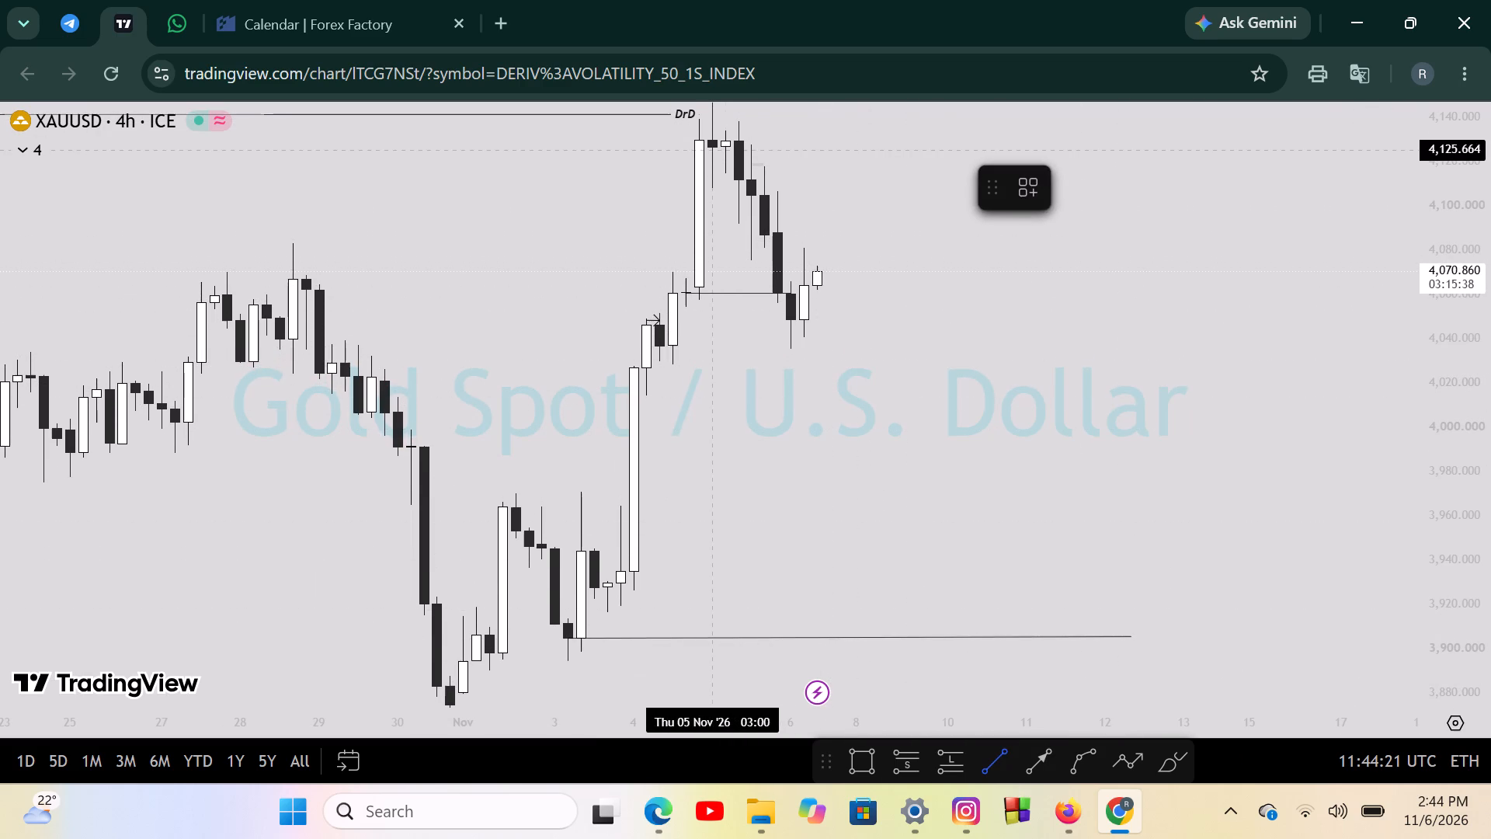
left_click(759, 229)
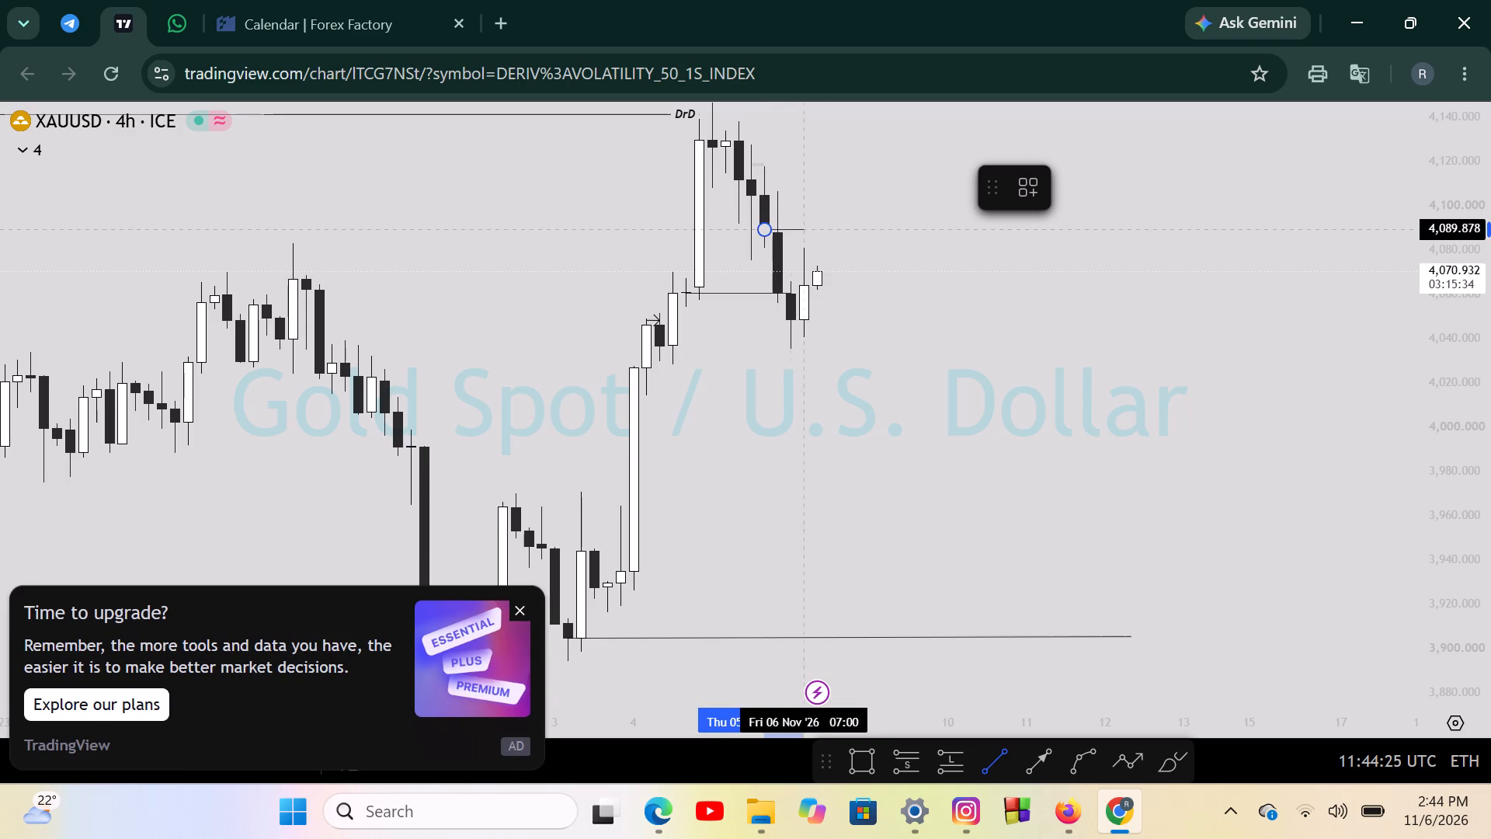
left_click(852, 228)
left_click(836, 241)
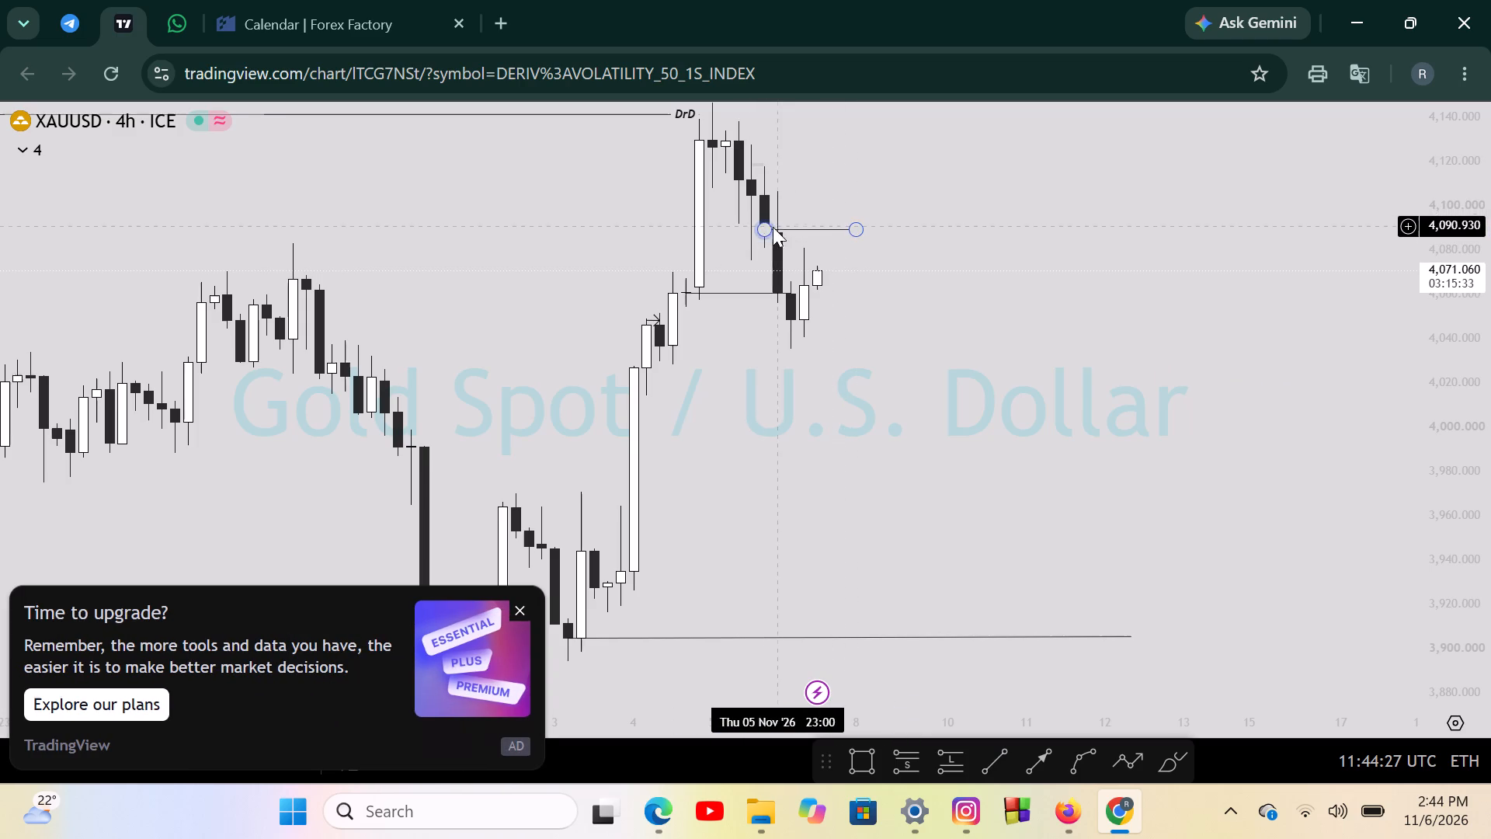
Lower both ends of the short trend line to about 4,088, aligning it with the 5 November candle's close.
left_click(760, 230)
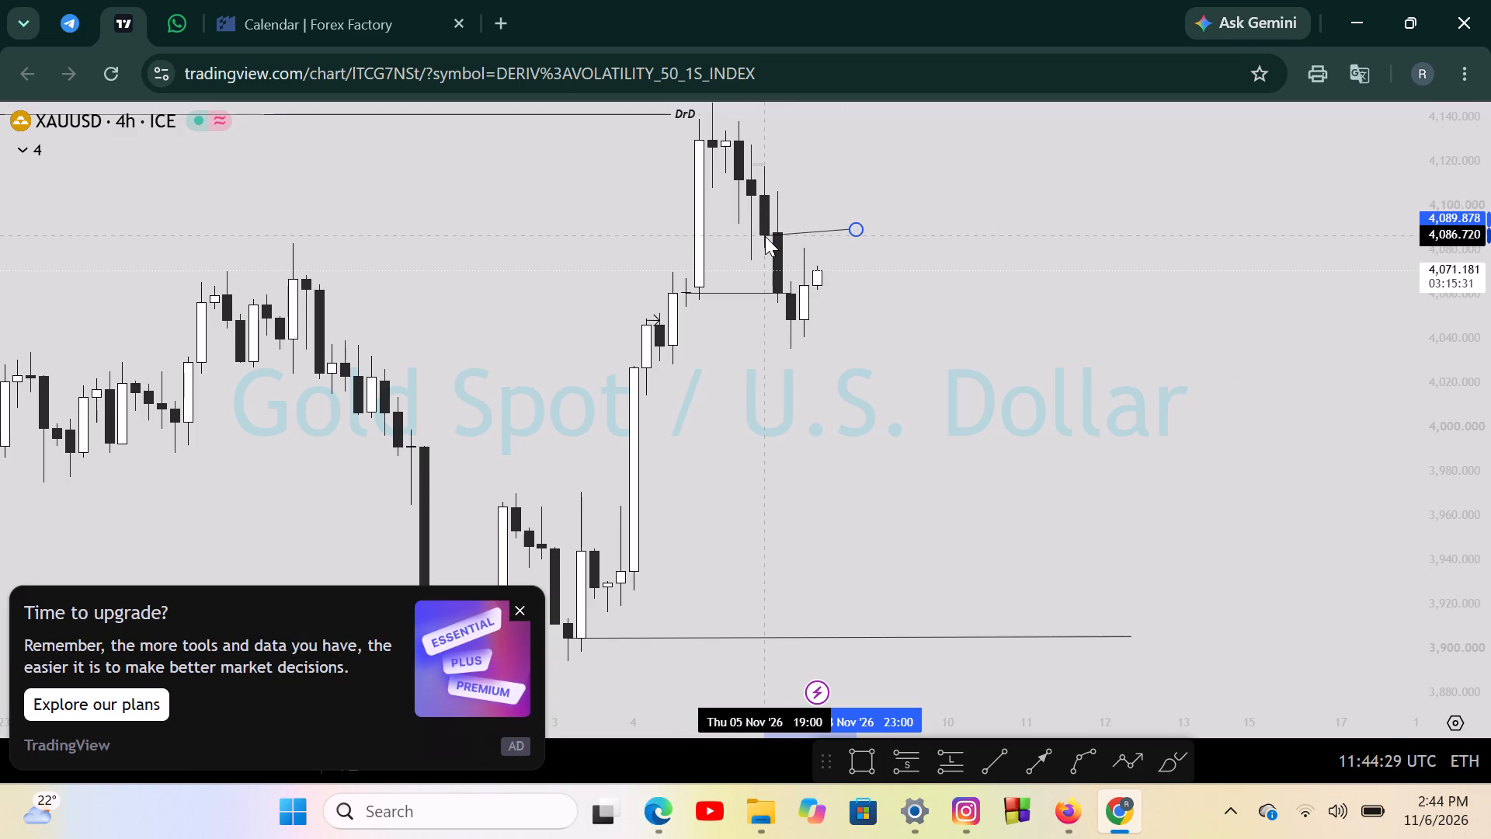
left_click(906, 277)
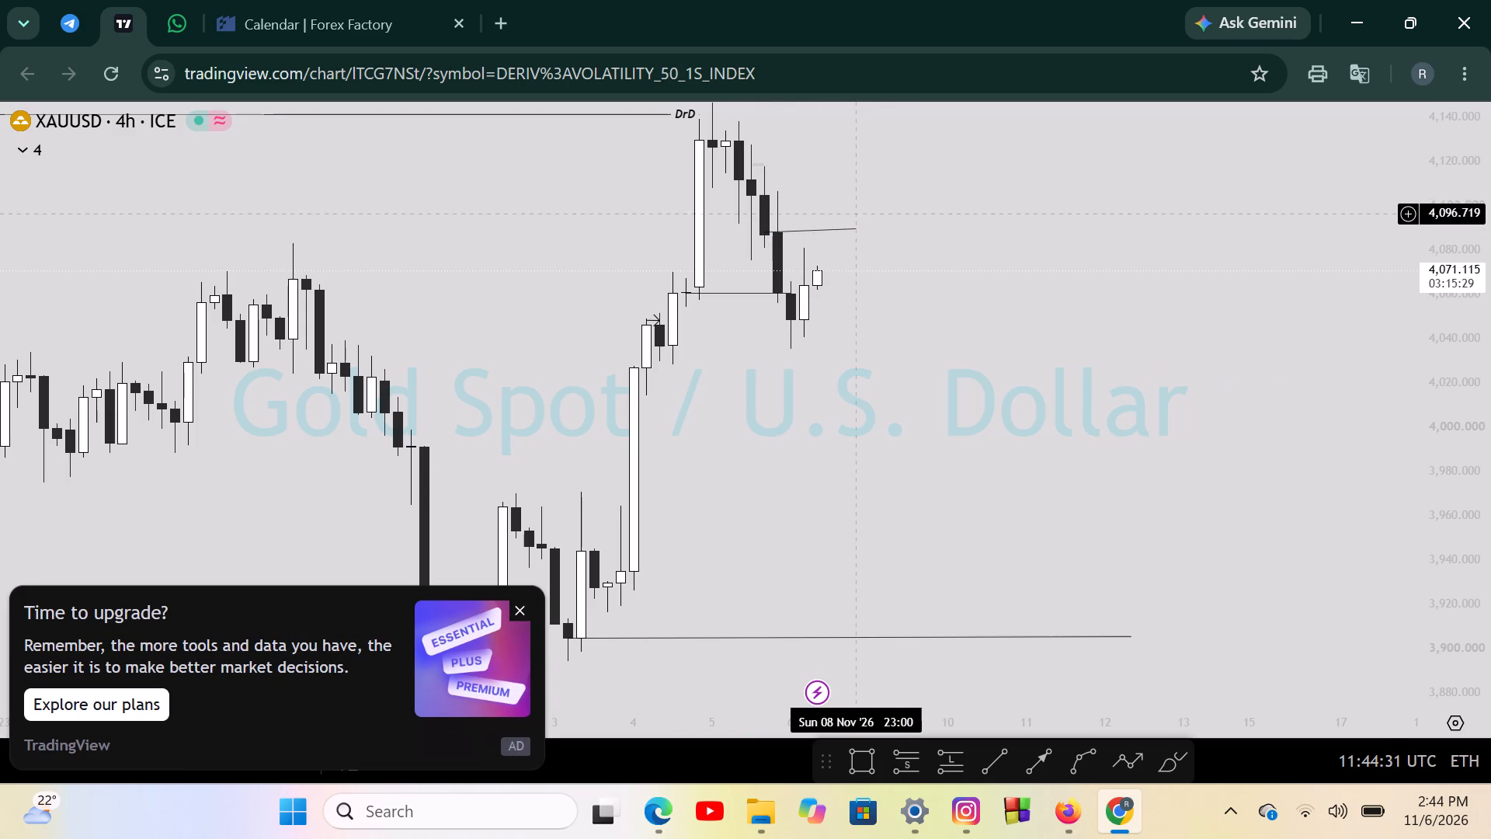
left_click_drag(855, 225, 861, 234)
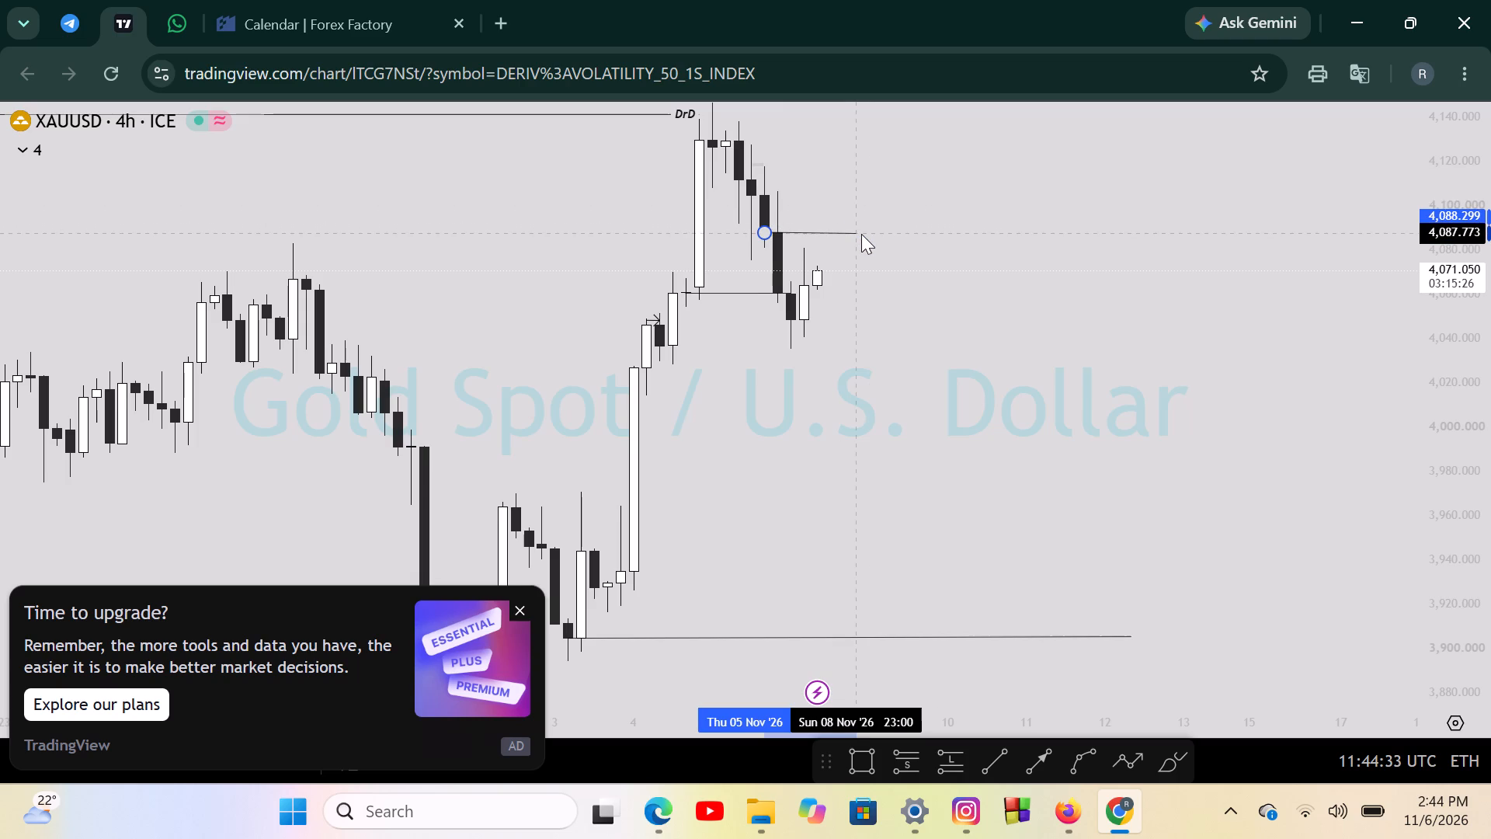
left_click_drag(861, 234, 861, 233)
left_click(859, 291)
Close the upgrade advertisement covering the chart.
scroll(807, 293, "up", 3)
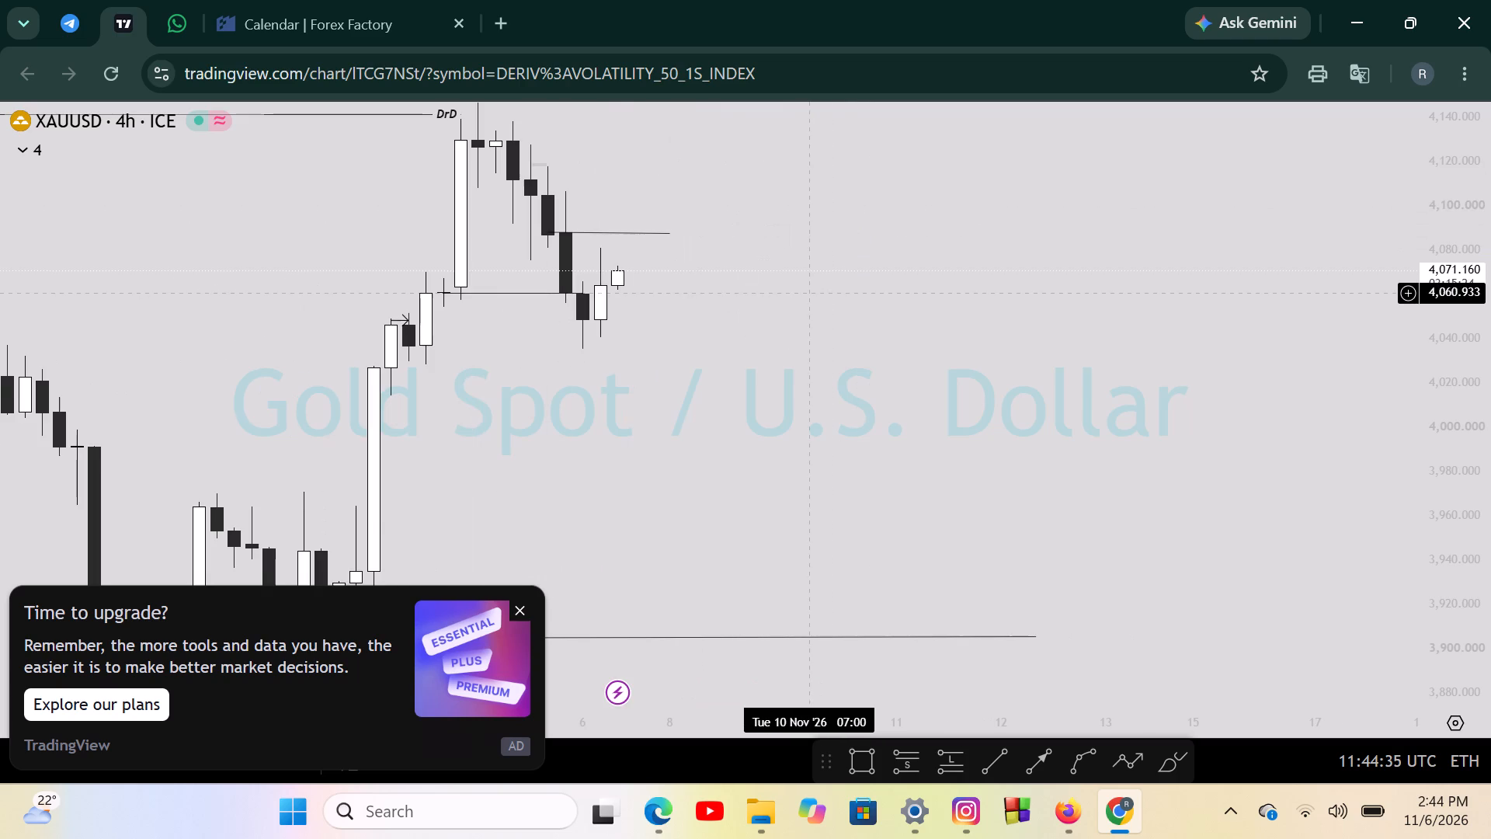
scroll(806, 293, "down", 2)
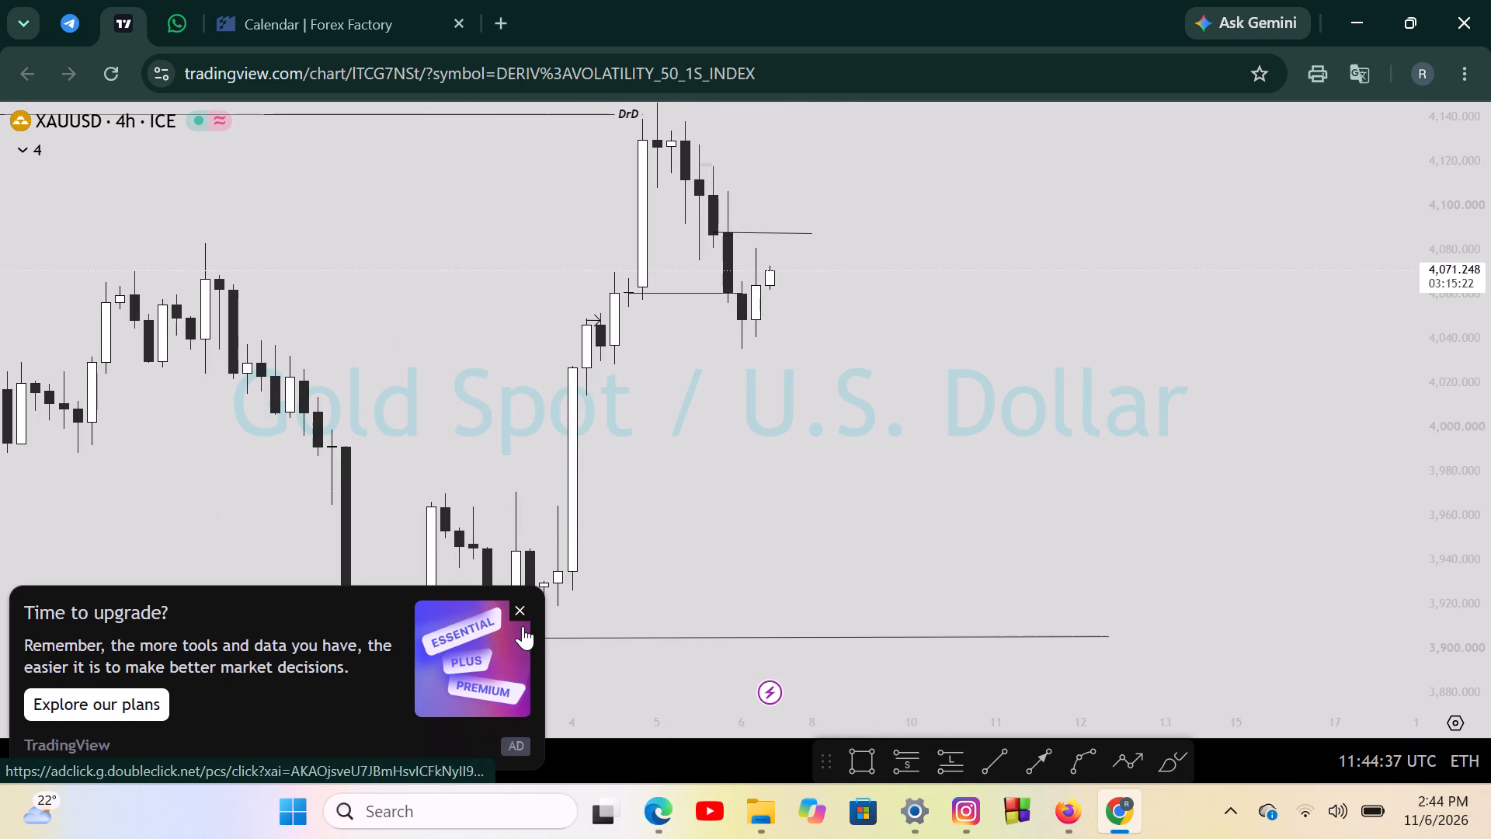
left_click(517, 590)
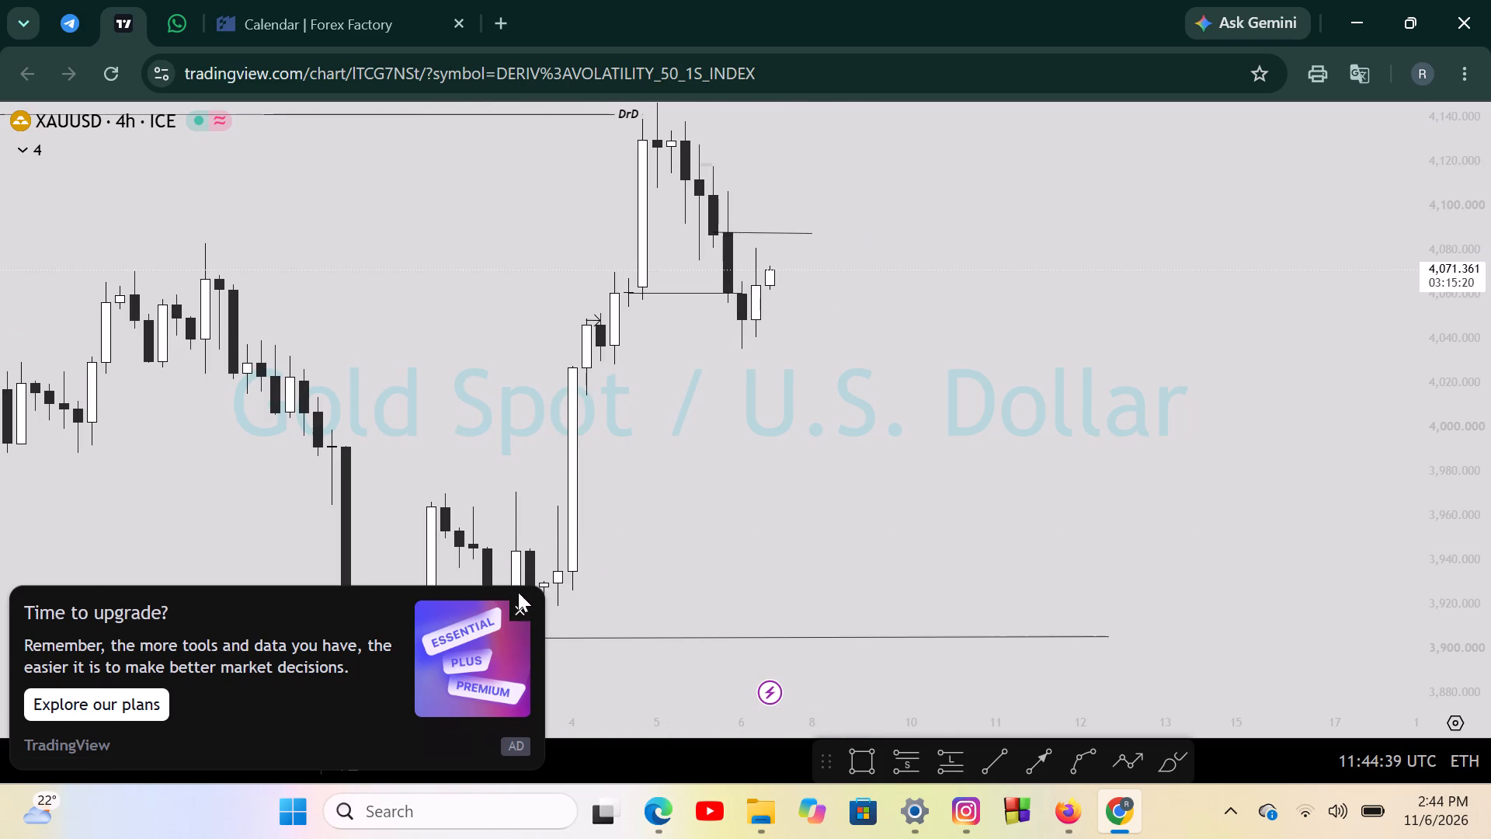
left_click(522, 605)
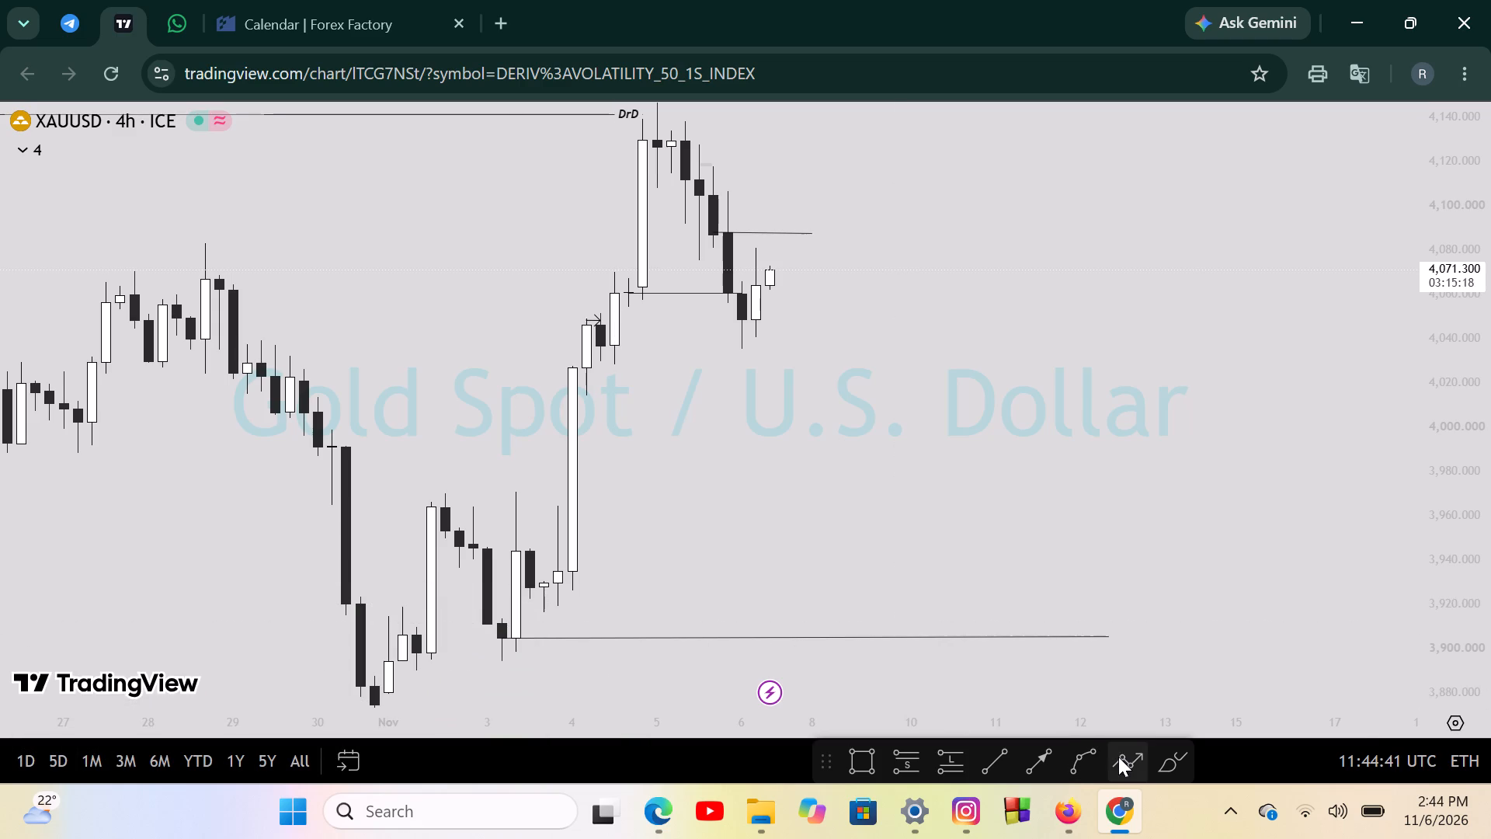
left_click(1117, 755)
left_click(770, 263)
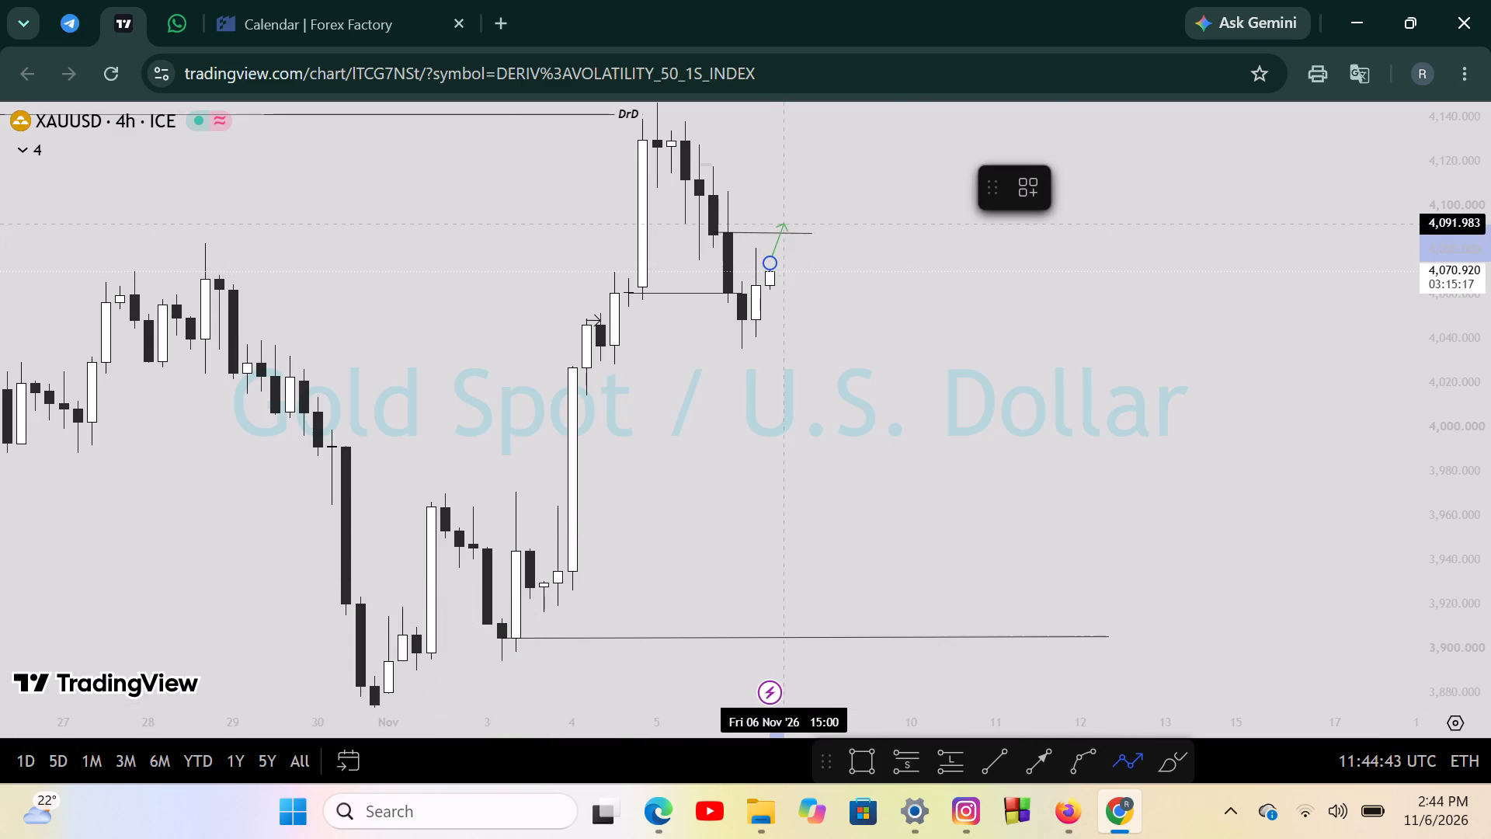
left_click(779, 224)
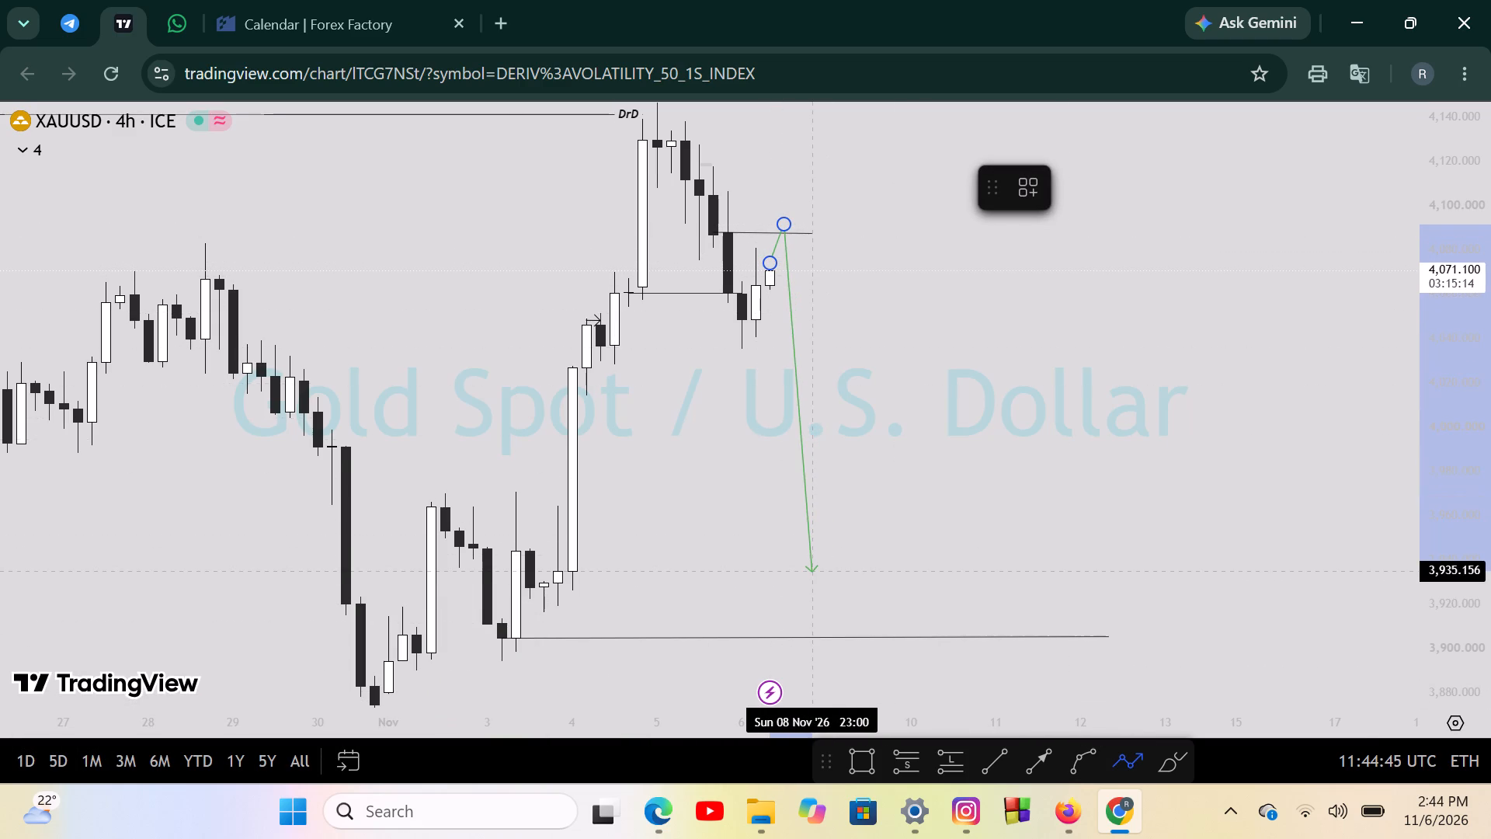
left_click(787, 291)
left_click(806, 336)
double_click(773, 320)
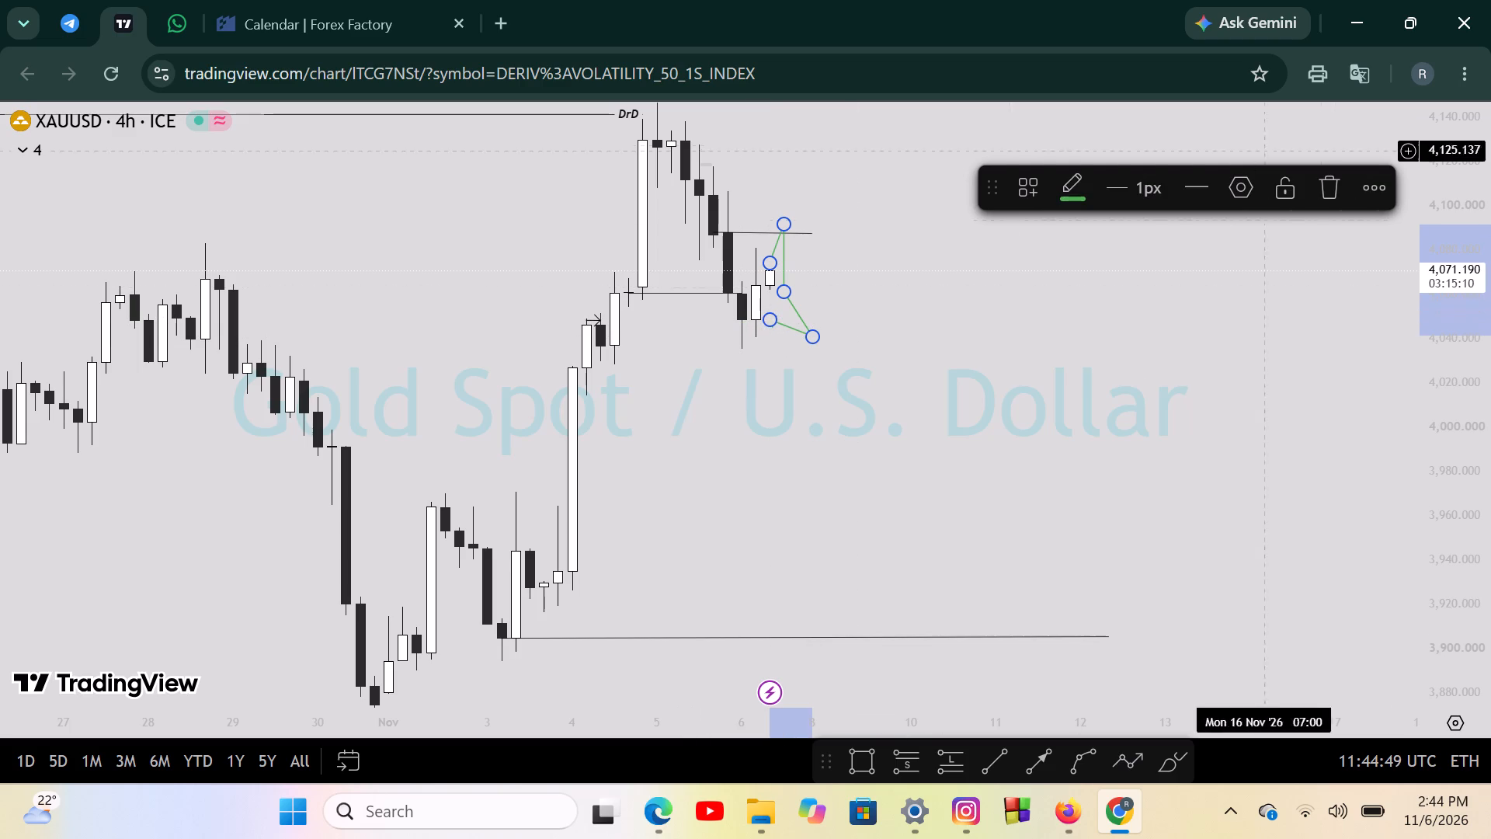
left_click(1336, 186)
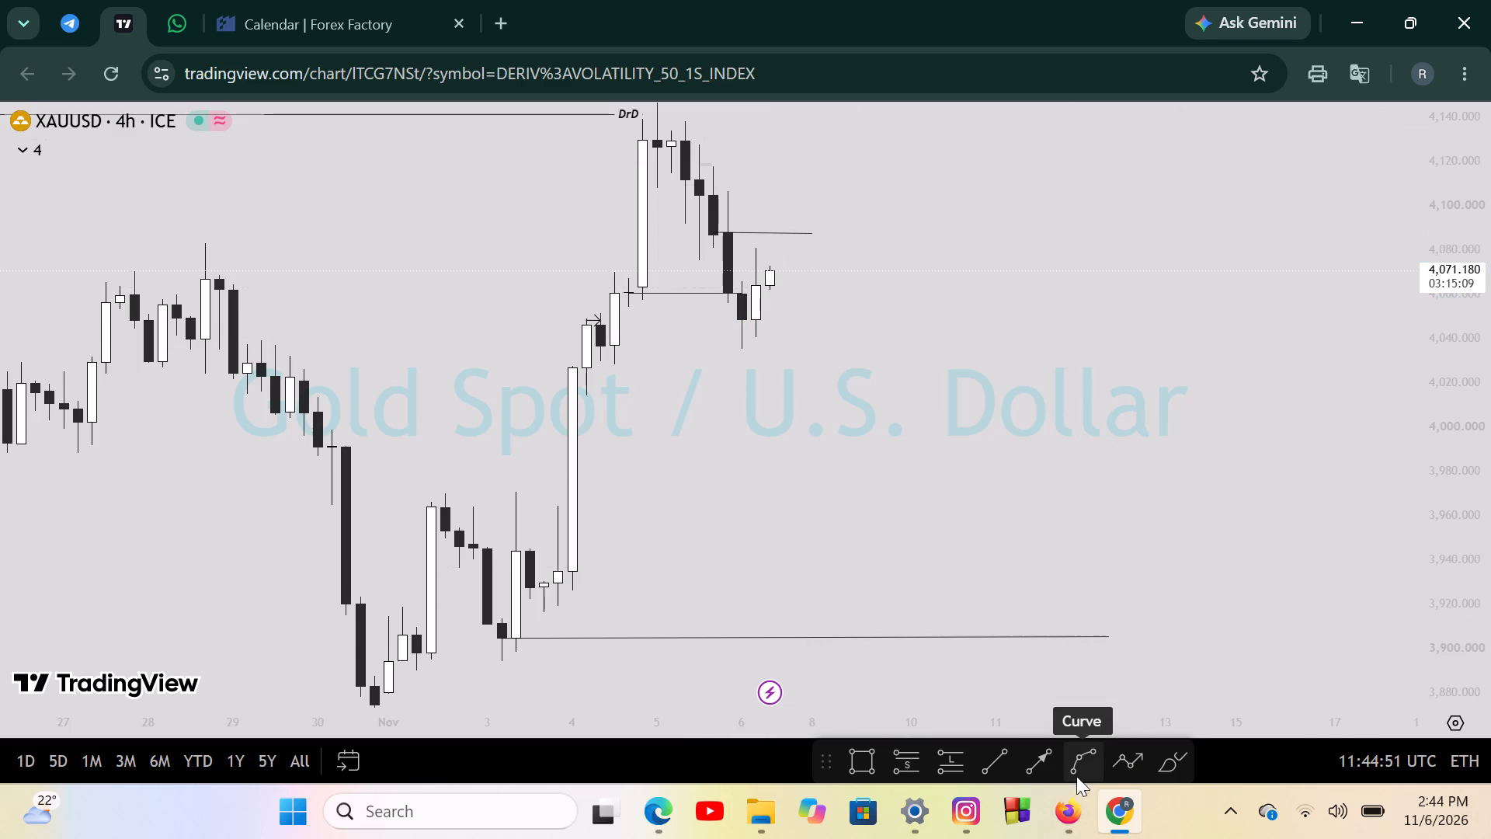
Draw a projected price path from the latest candle at about 4,075 up to about 4,095, and down to about 4,054.
left_click(1123, 747)
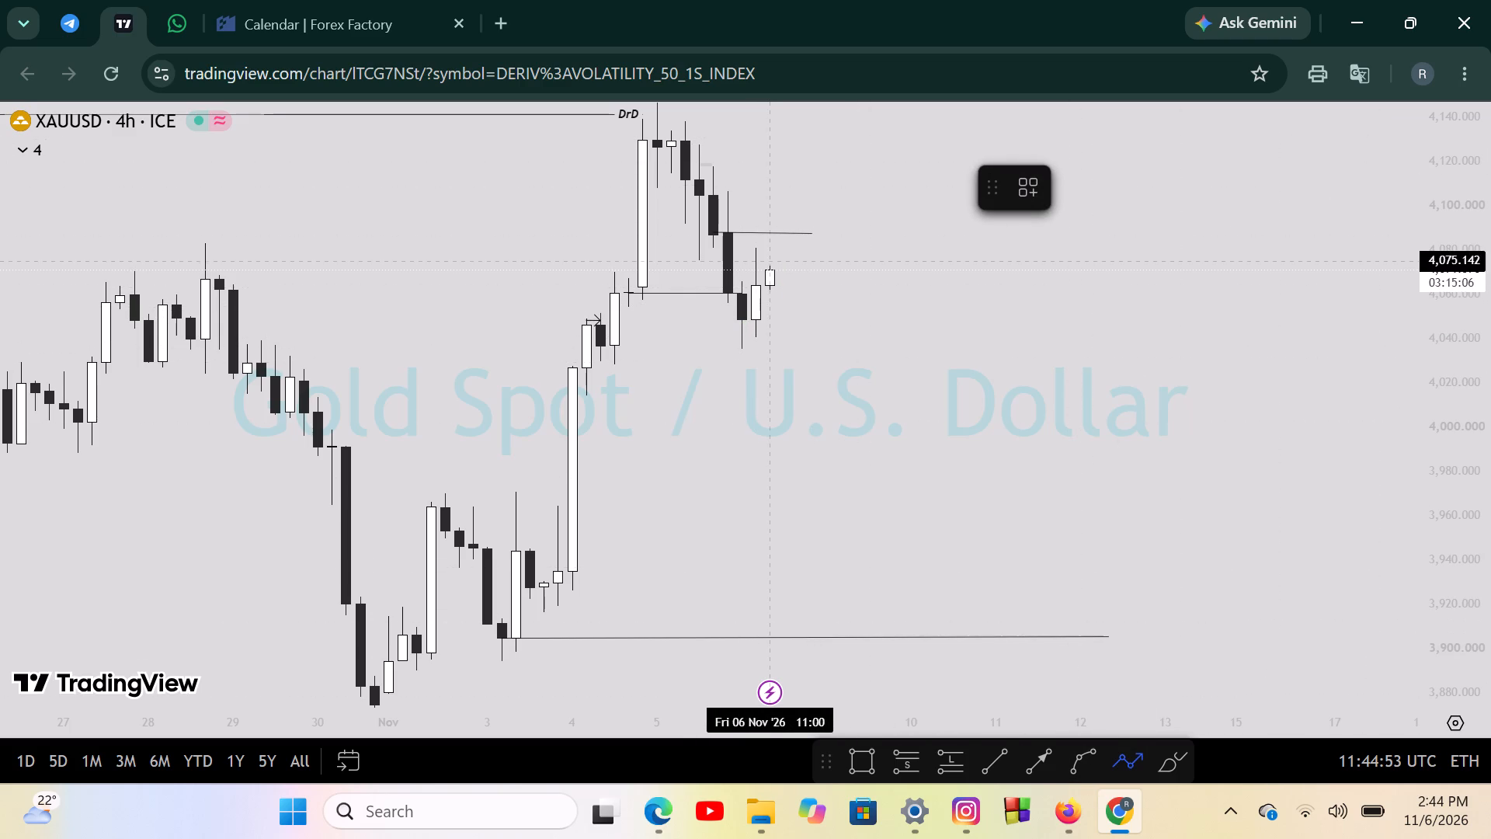
left_click(764, 263)
left_click(781, 216)
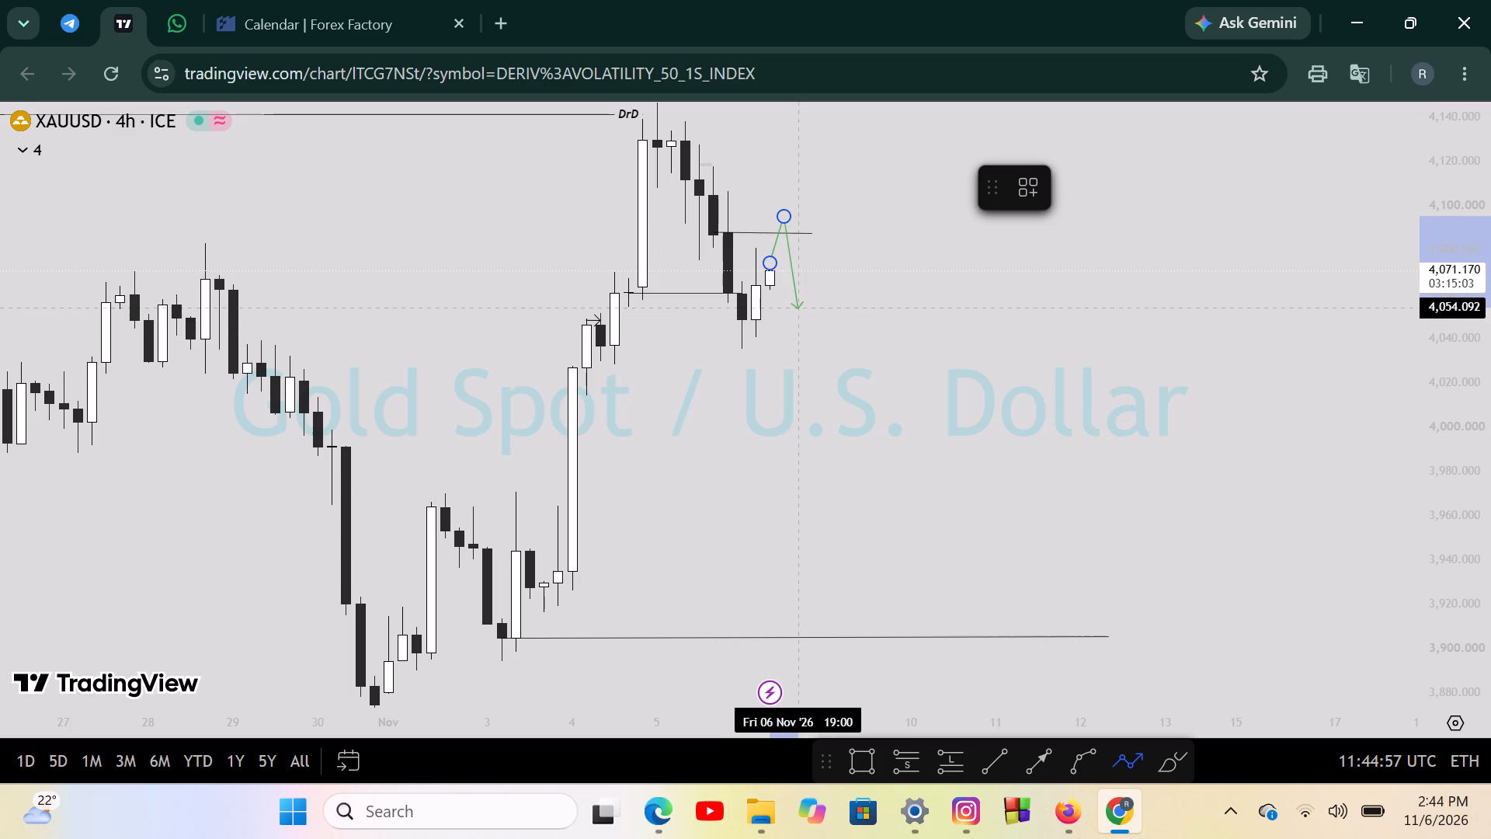
double_click(793, 307)
left_click(770, 390)
Change the projected price path's line colour to black.
scroll(758, 375, "up", 2)
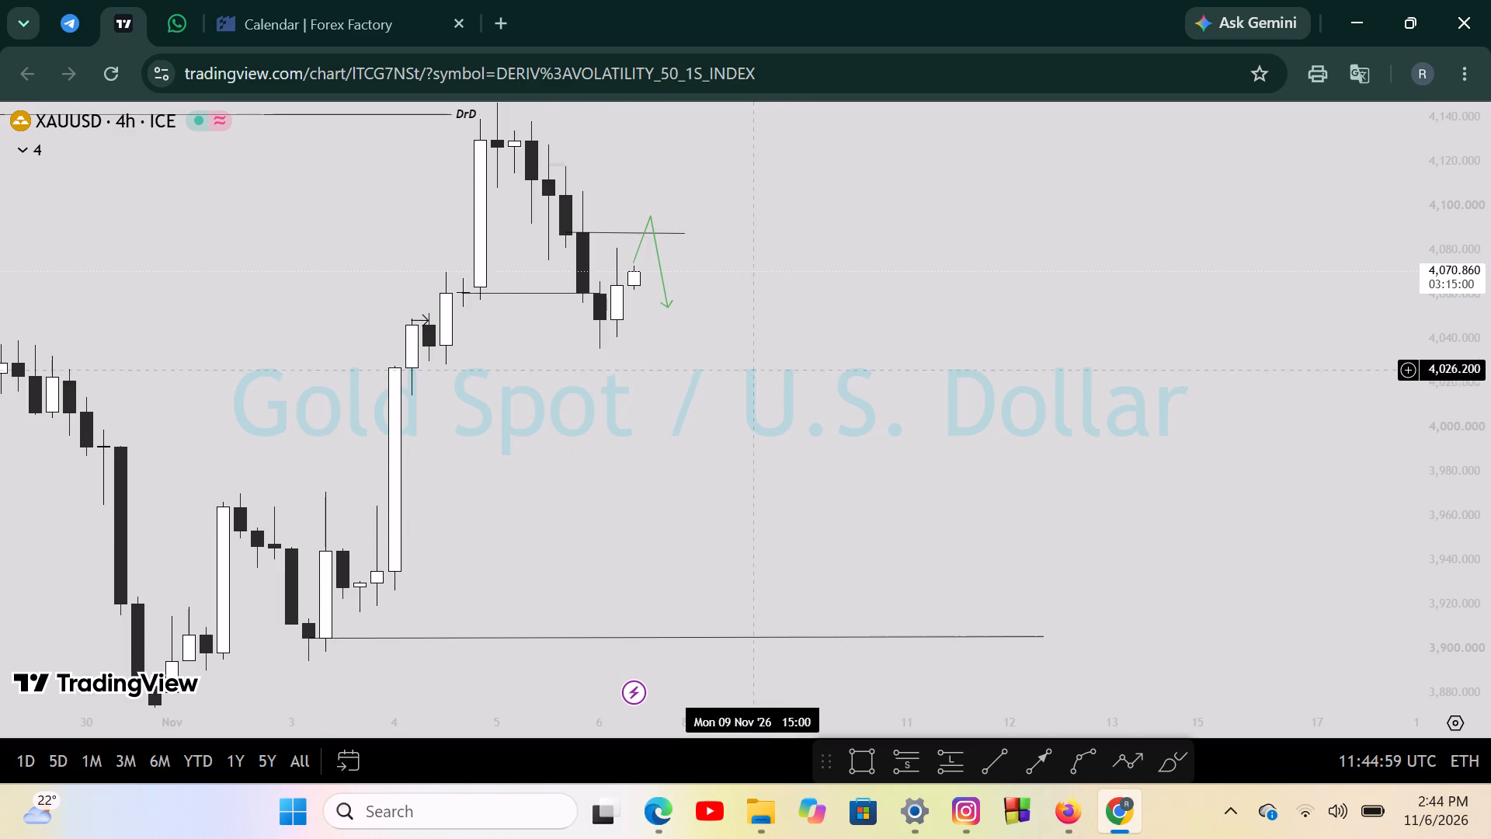
left_click(659, 277)
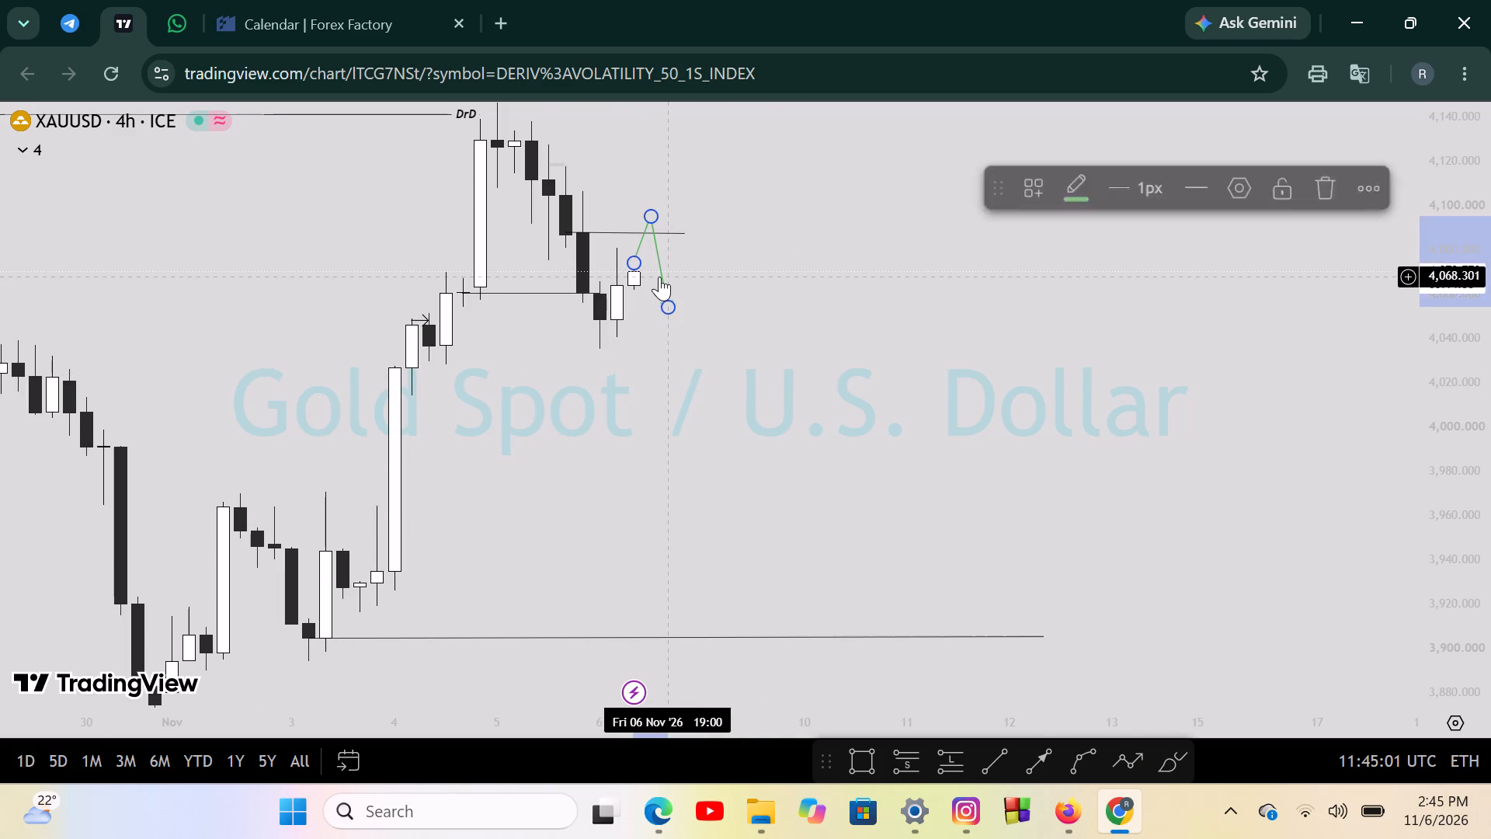
left_click(1061, 171)
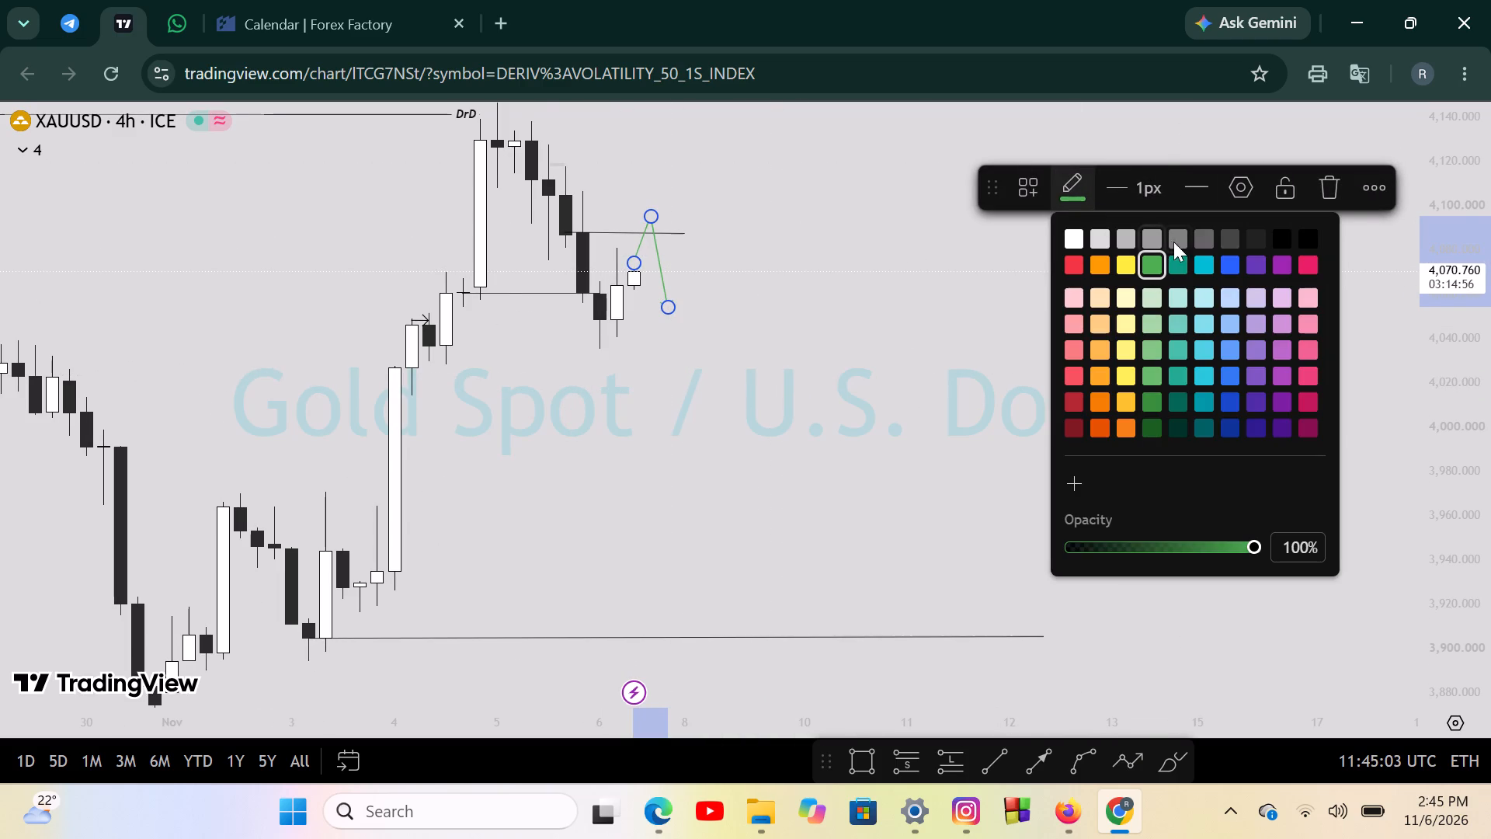
left_click(1313, 239)
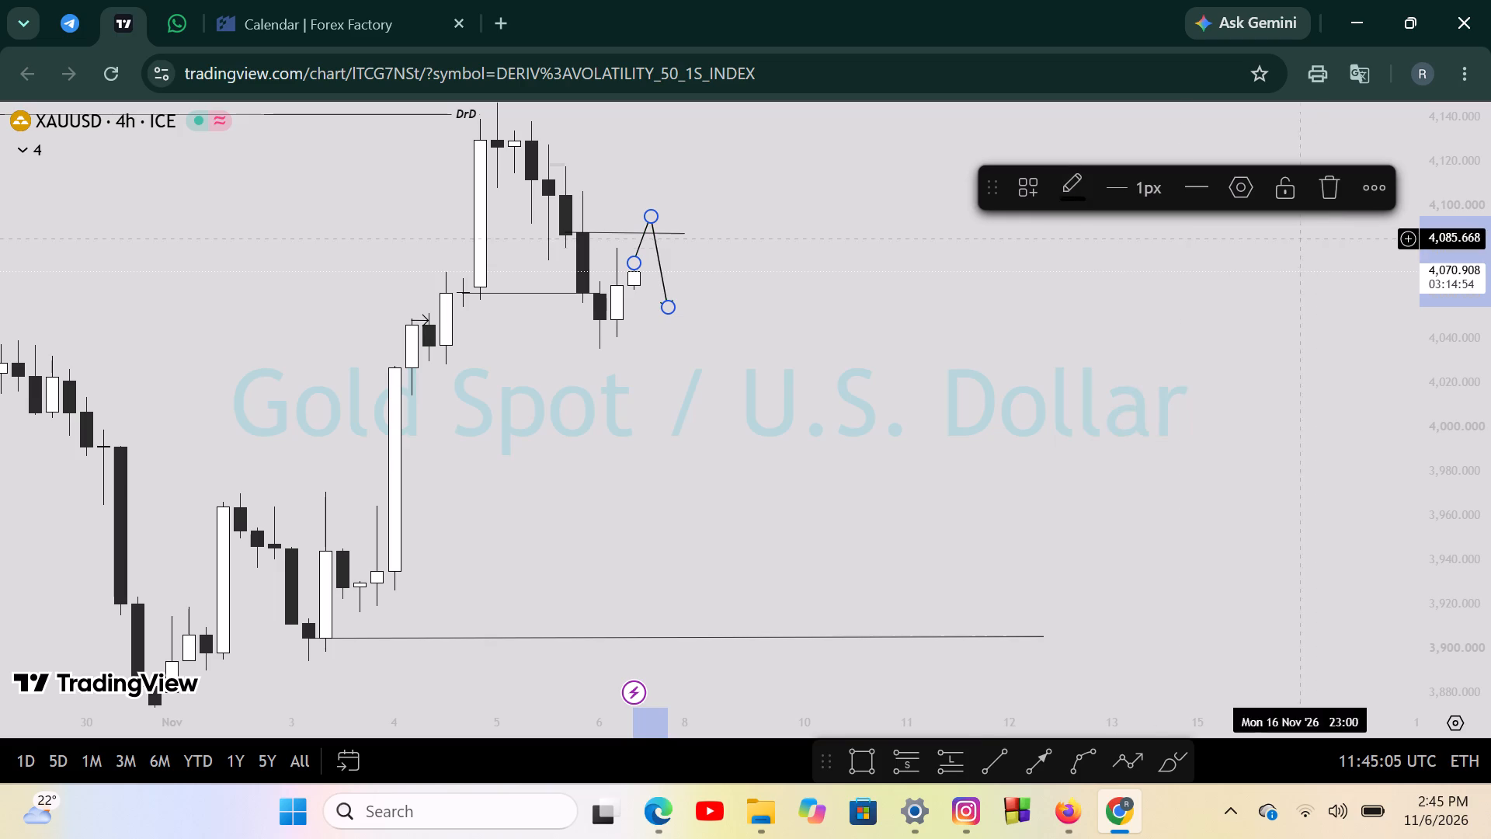
left_click(1068, 252)
Extend the short trend line starting at the 5 November candle to 9 November 19:00, levelling it at about 4,088.
scroll(880, 290, "down", 2)
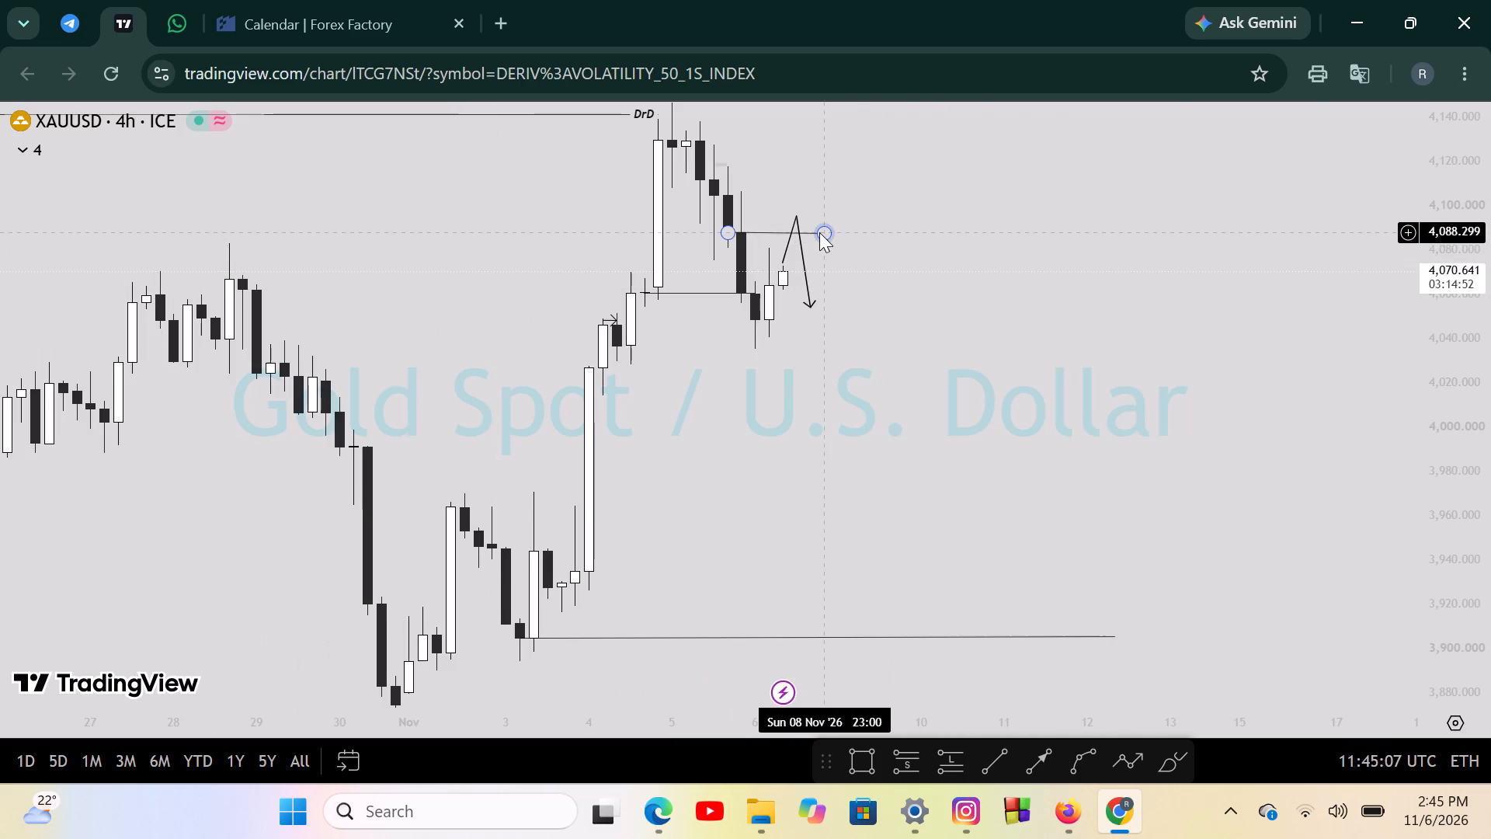
left_click_drag(826, 231, 899, 232)
left_click(886, 269)
scroll(683, 277, "down", 2)
left_click(662, 269)
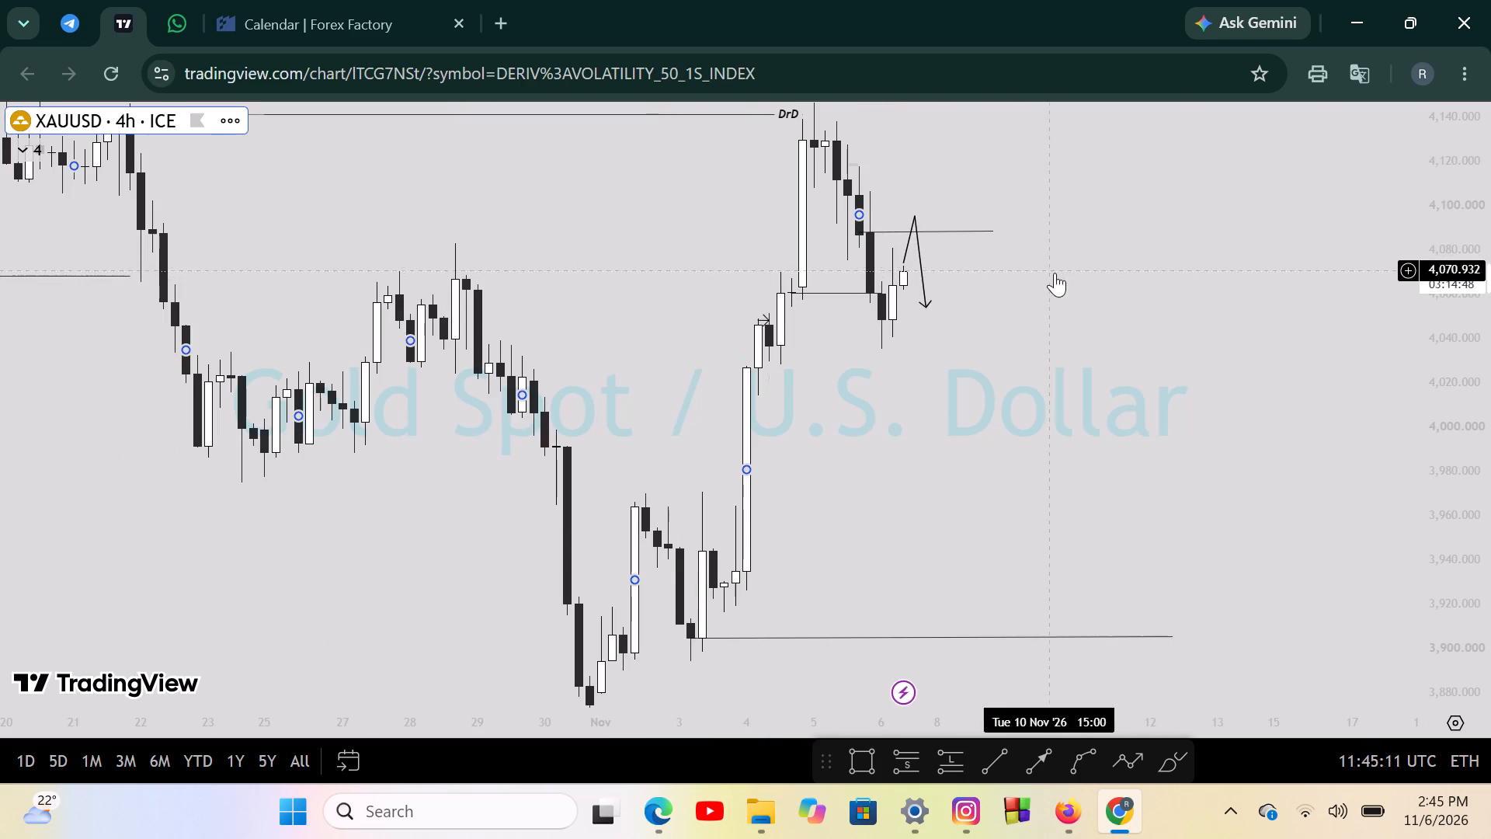
left_click(1054, 273)
left_click(1188, 265)
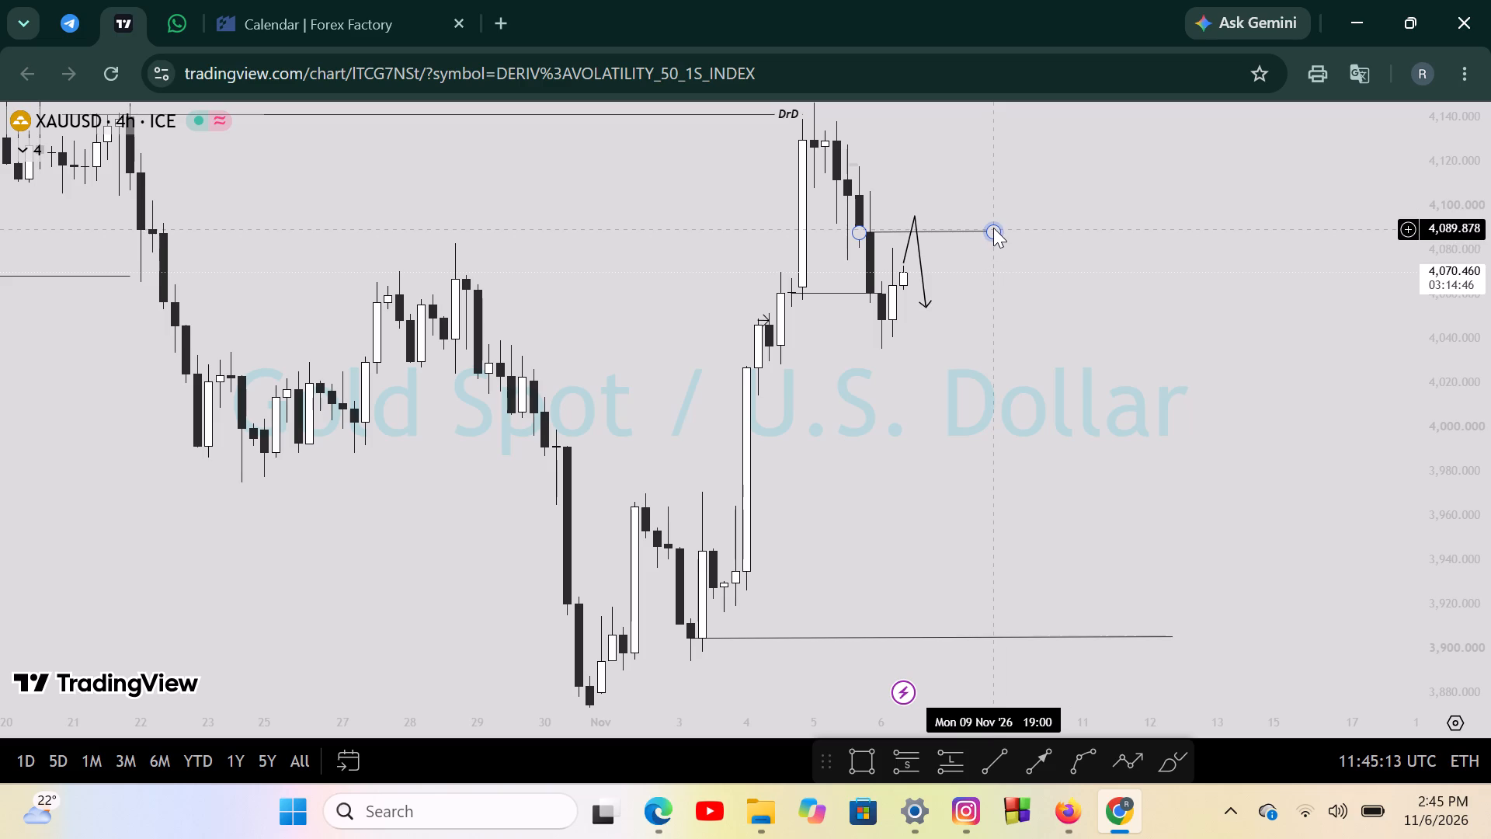
left_click(993, 228)
left_click(1022, 327)
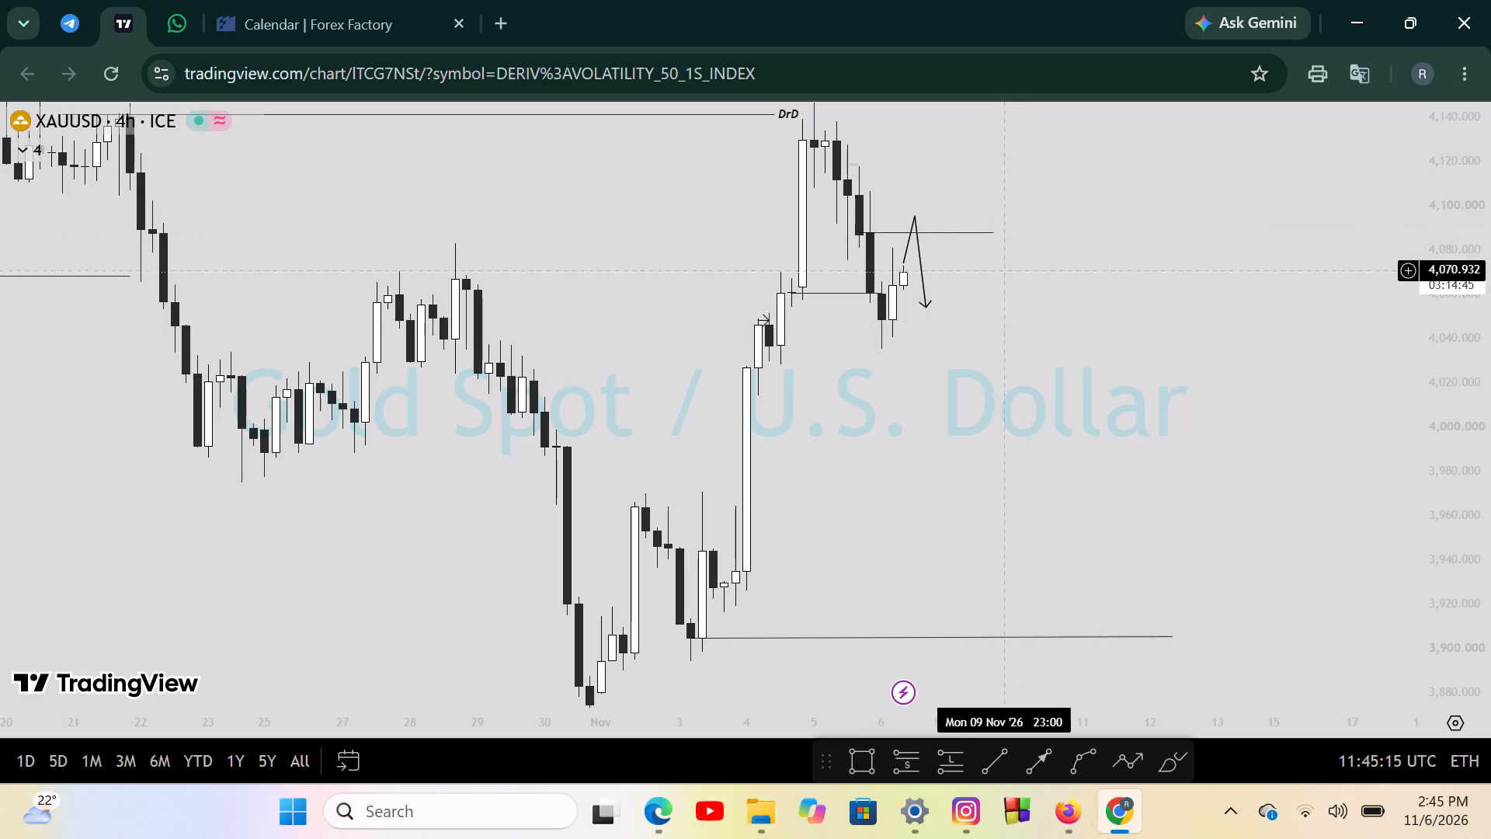
left_click_drag(991, 230, 996, 237)
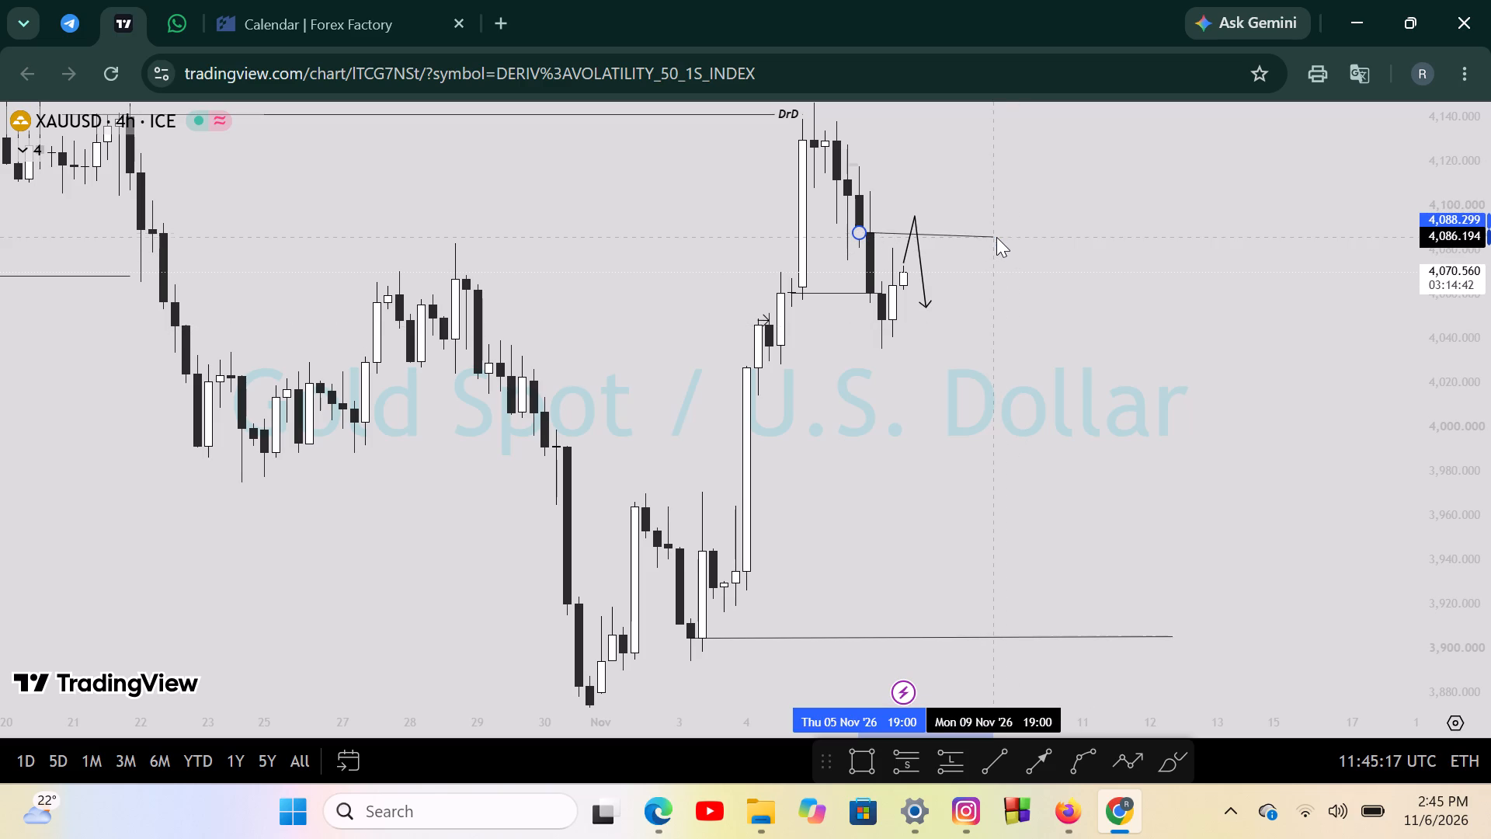
left_click_drag(996, 237, 998, 229)
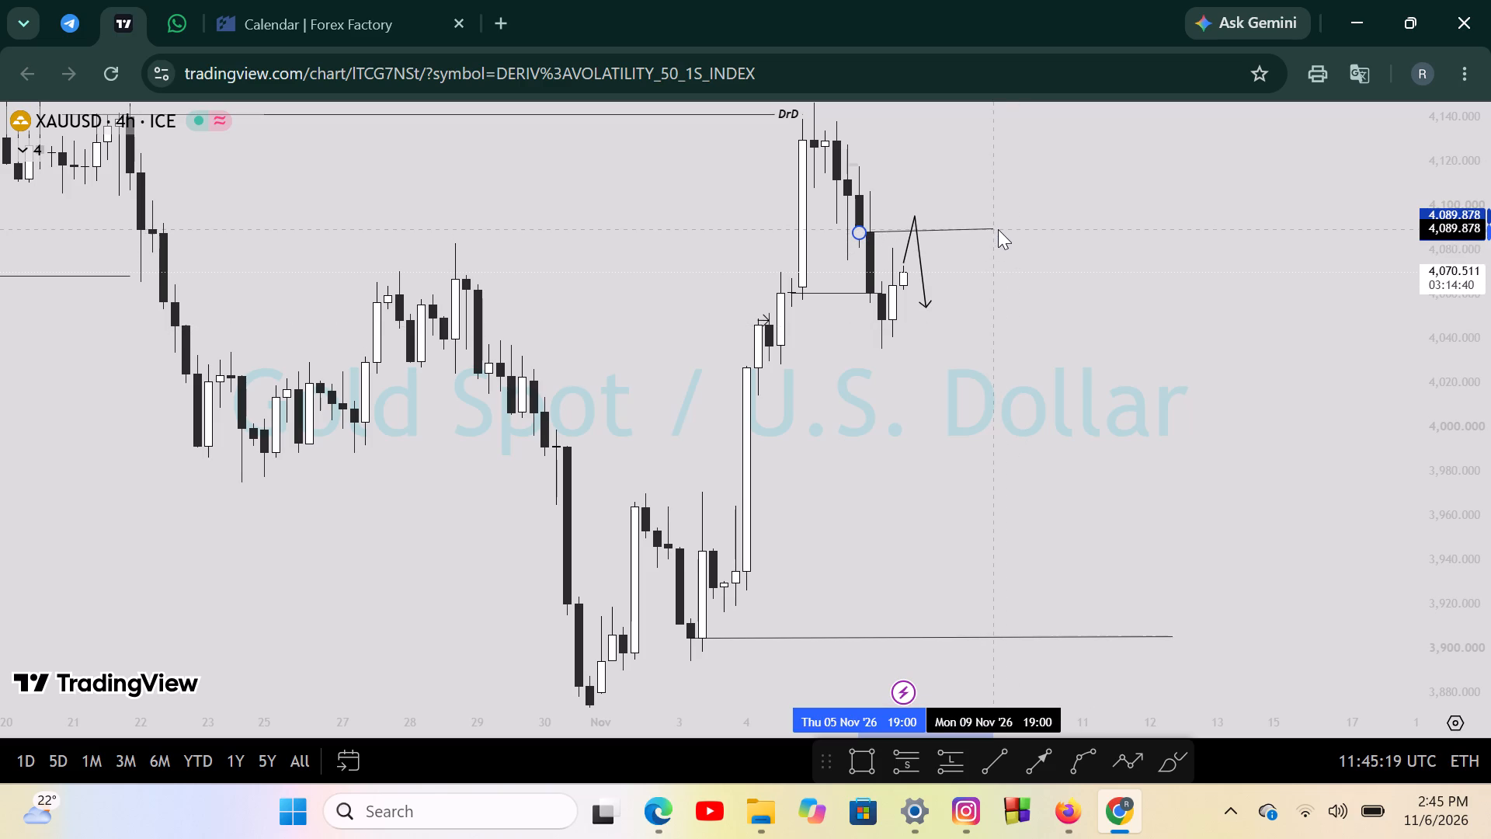
left_click_drag(998, 229, 998, 234)
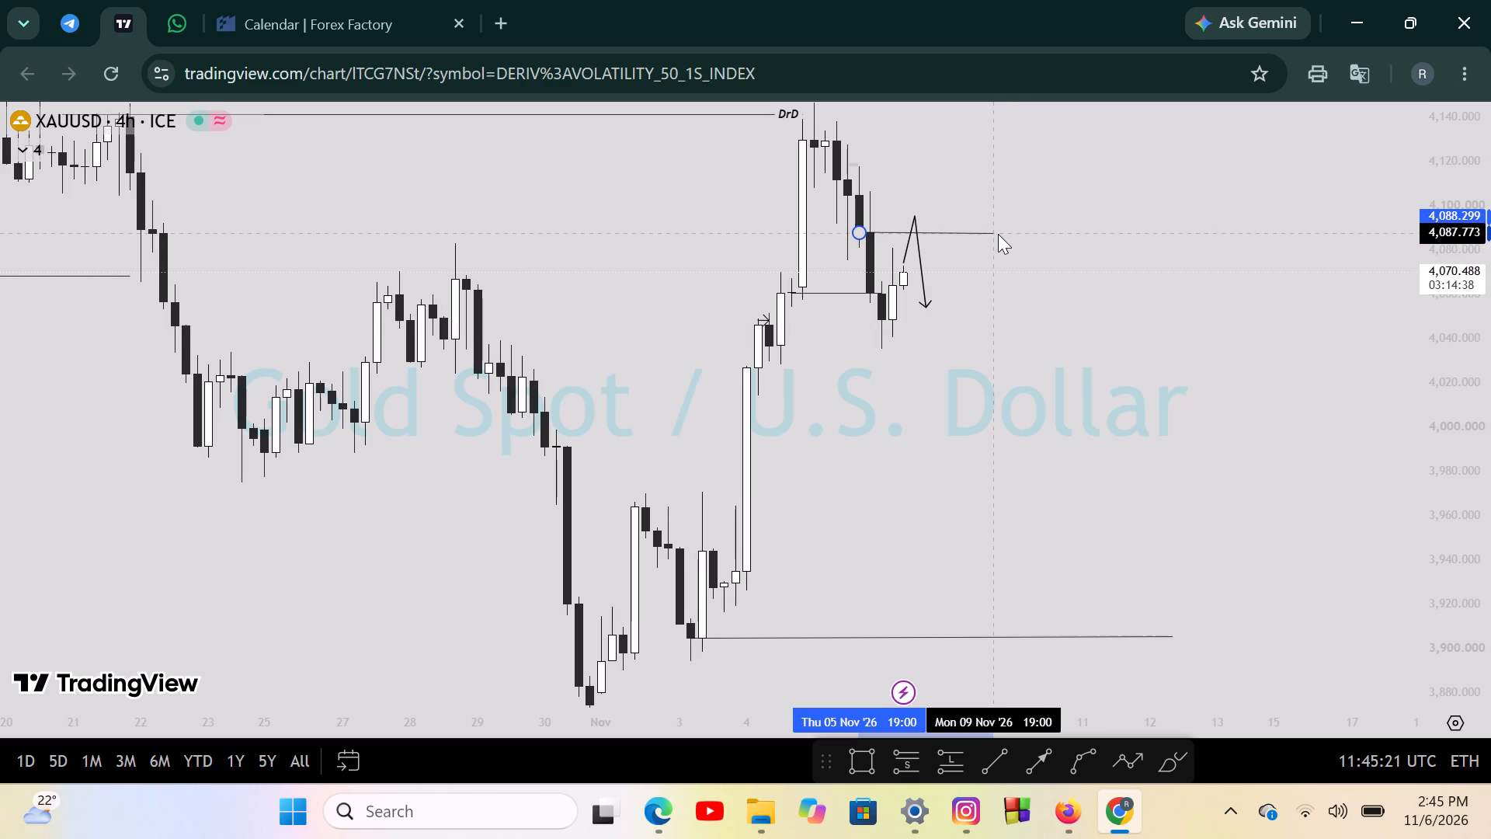
left_click_drag(998, 234, 999, 235)
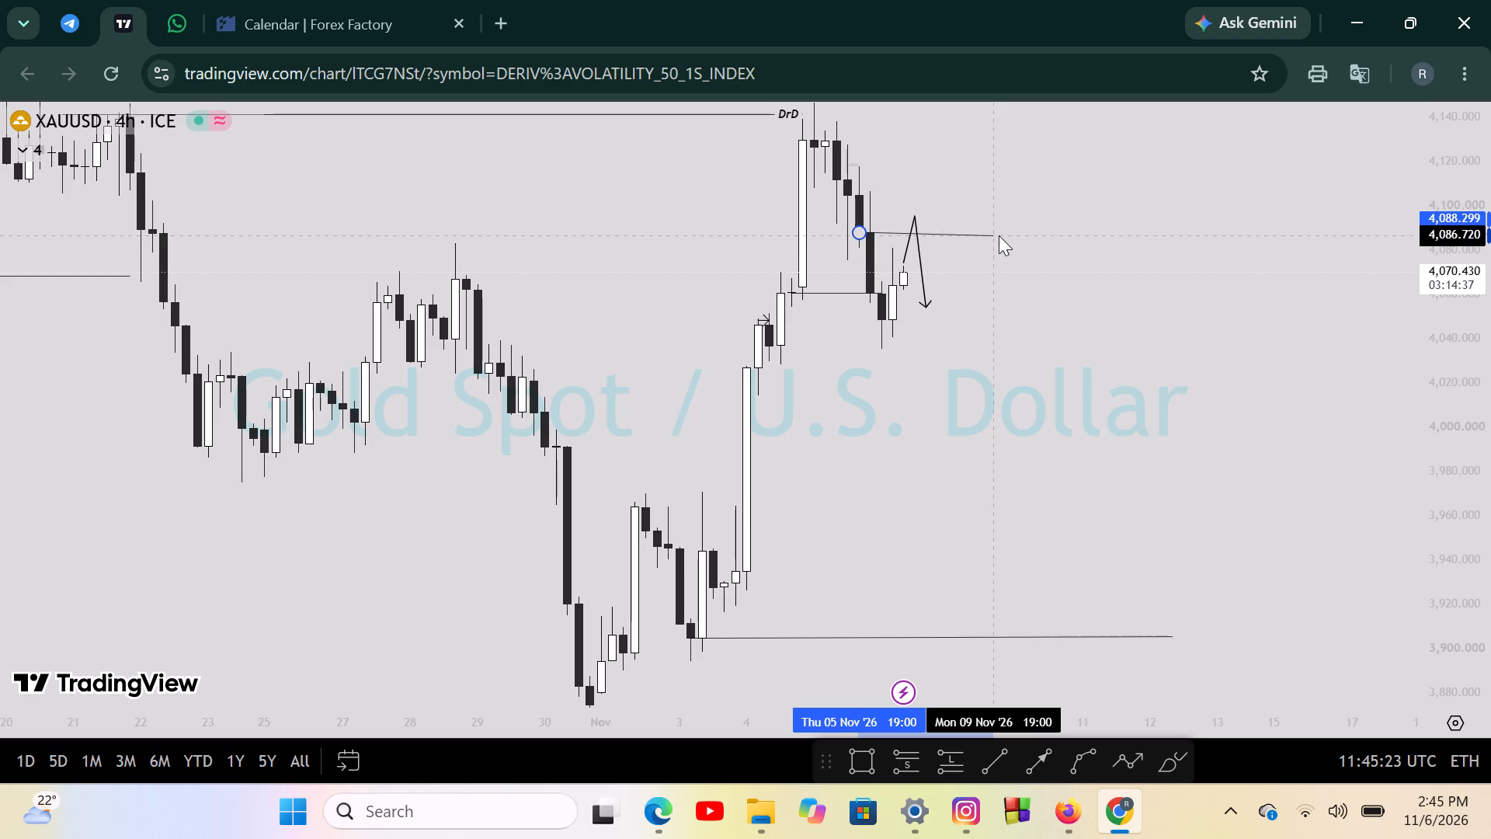
left_click_drag(999, 235, 999, 231)
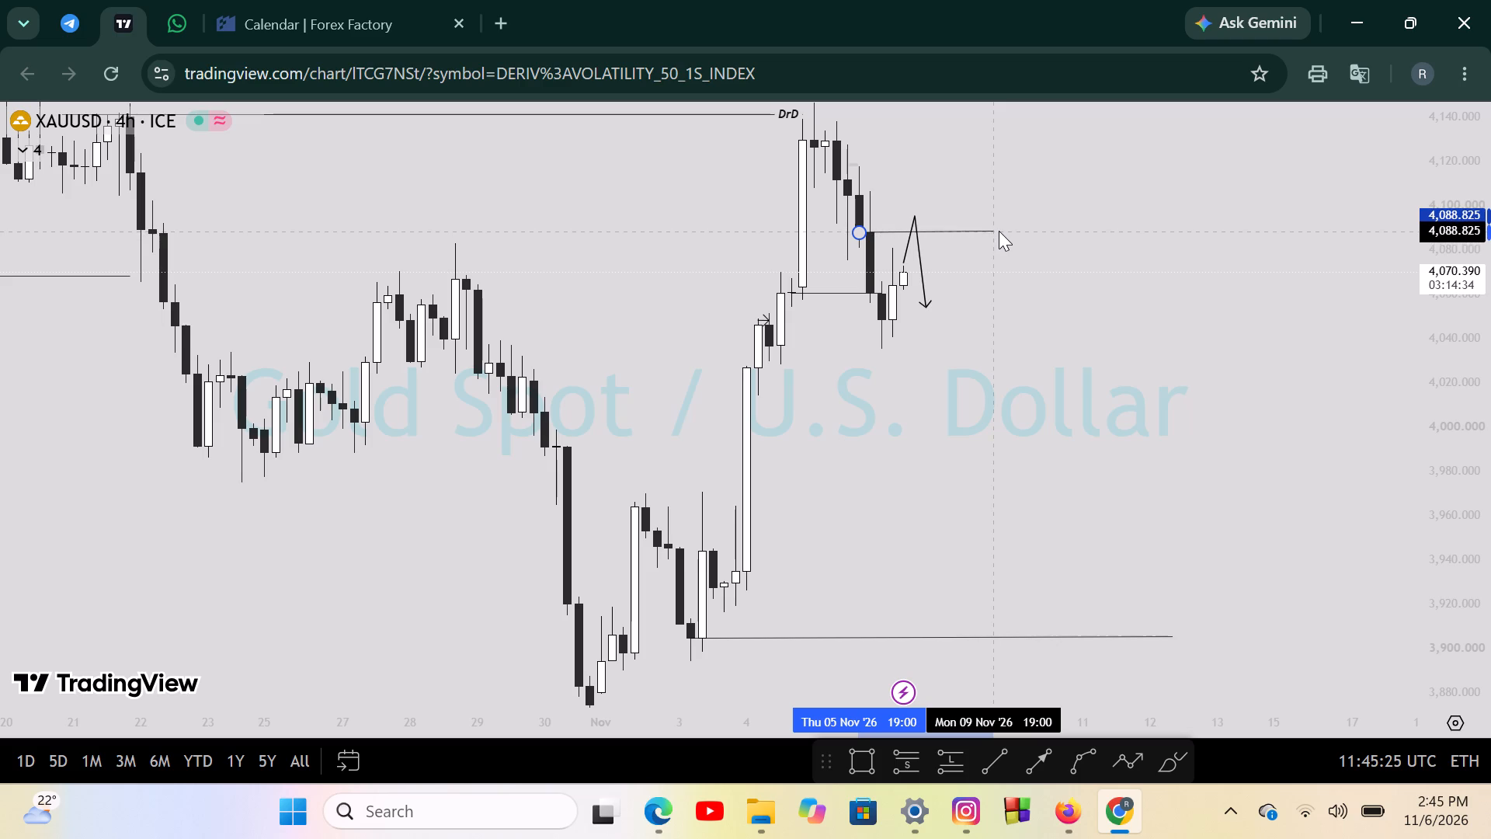
left_click_drag(999, 231, 999, 234)
left_click(996, 324)
Switch the XAUUSD chart to the 1H timeframe.
scroll(707, 326, "up", 3)
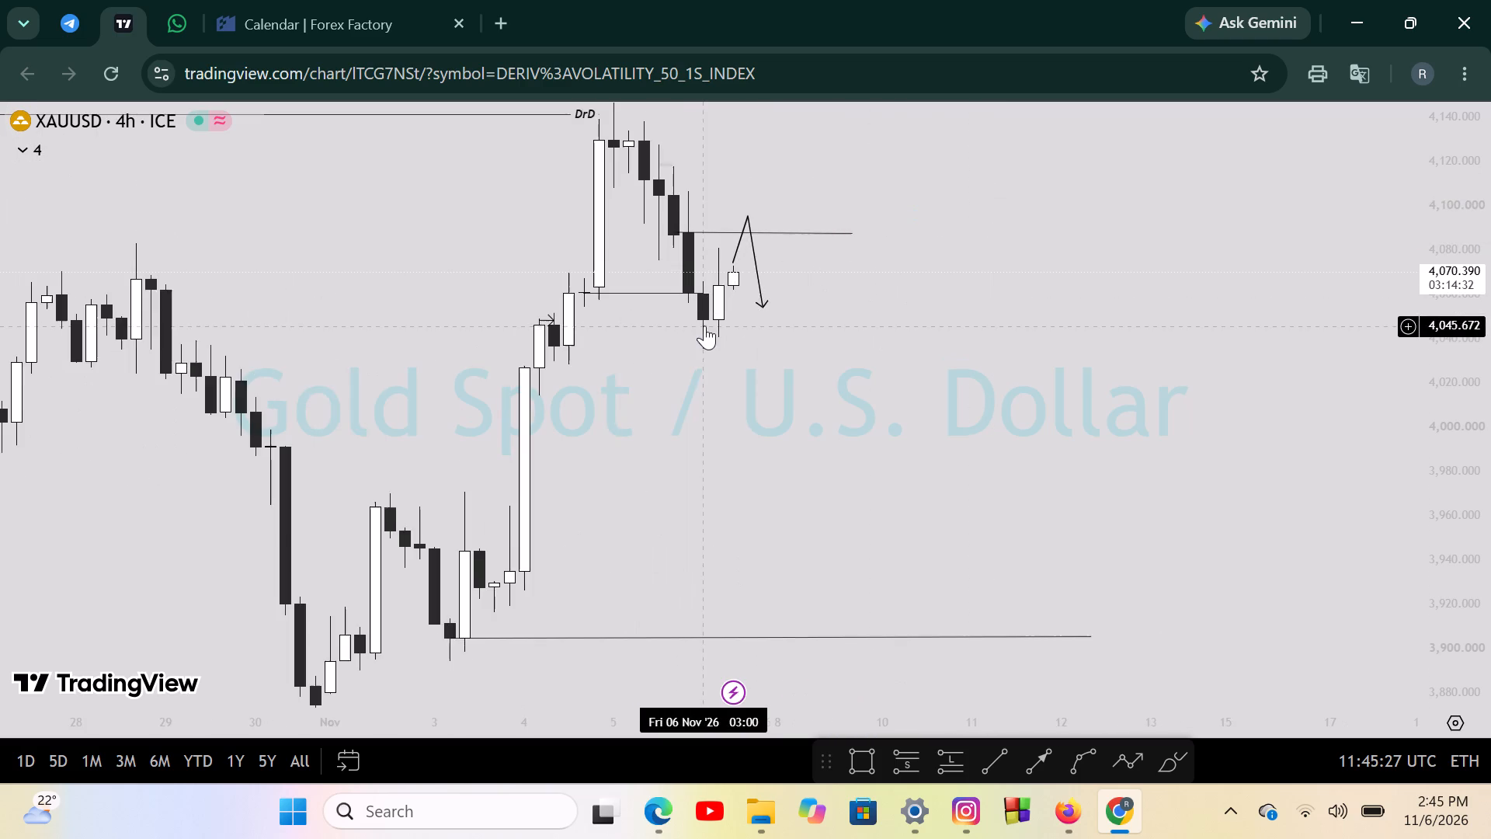
scroll(704, 326, "down", 6)
left_click_drag(804, 301, 754, 328)
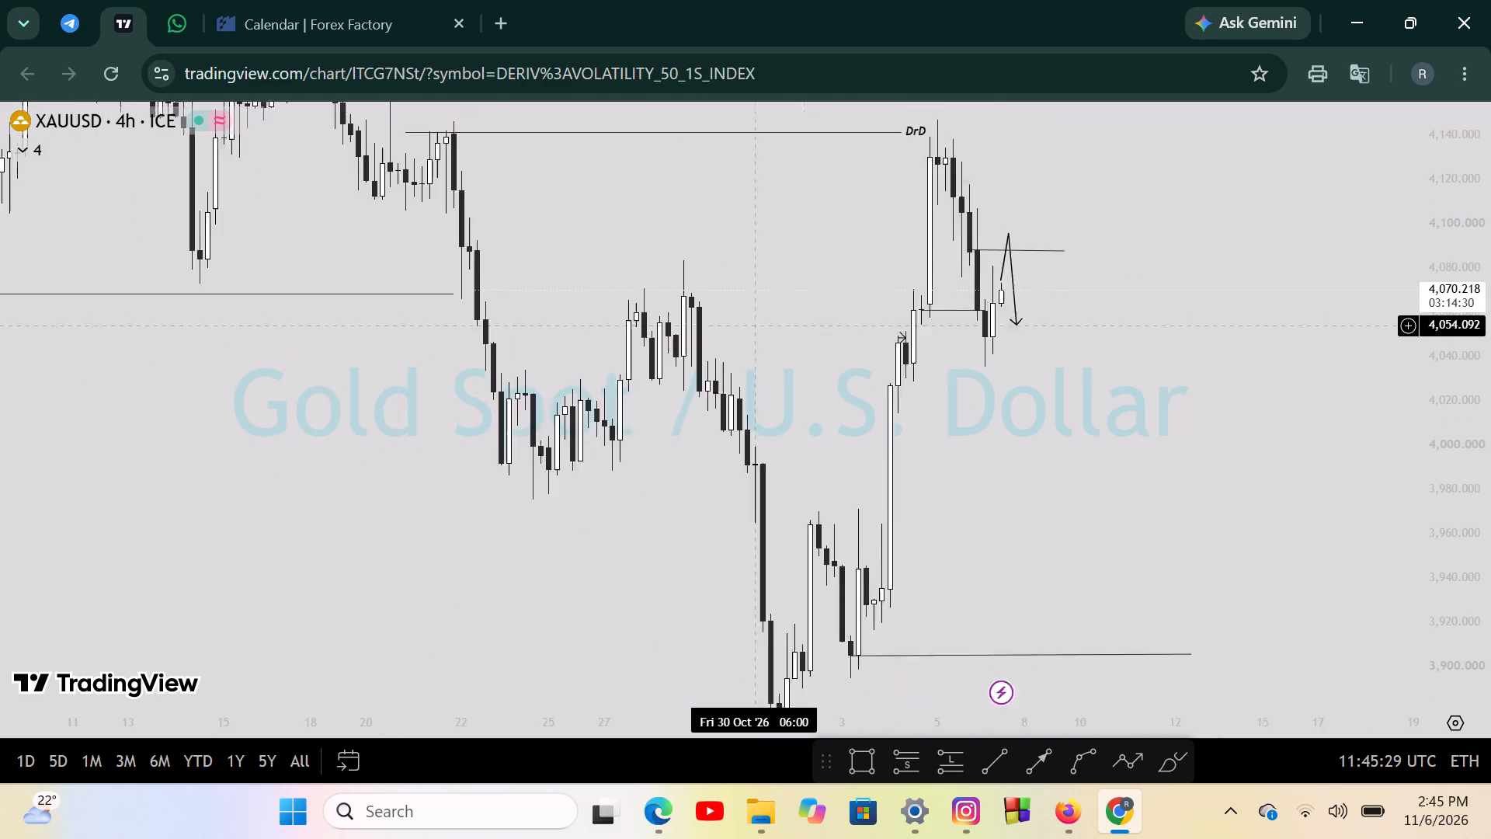
left_click_drag(754, 328, 711, 360)
type("1H")
key("Return")
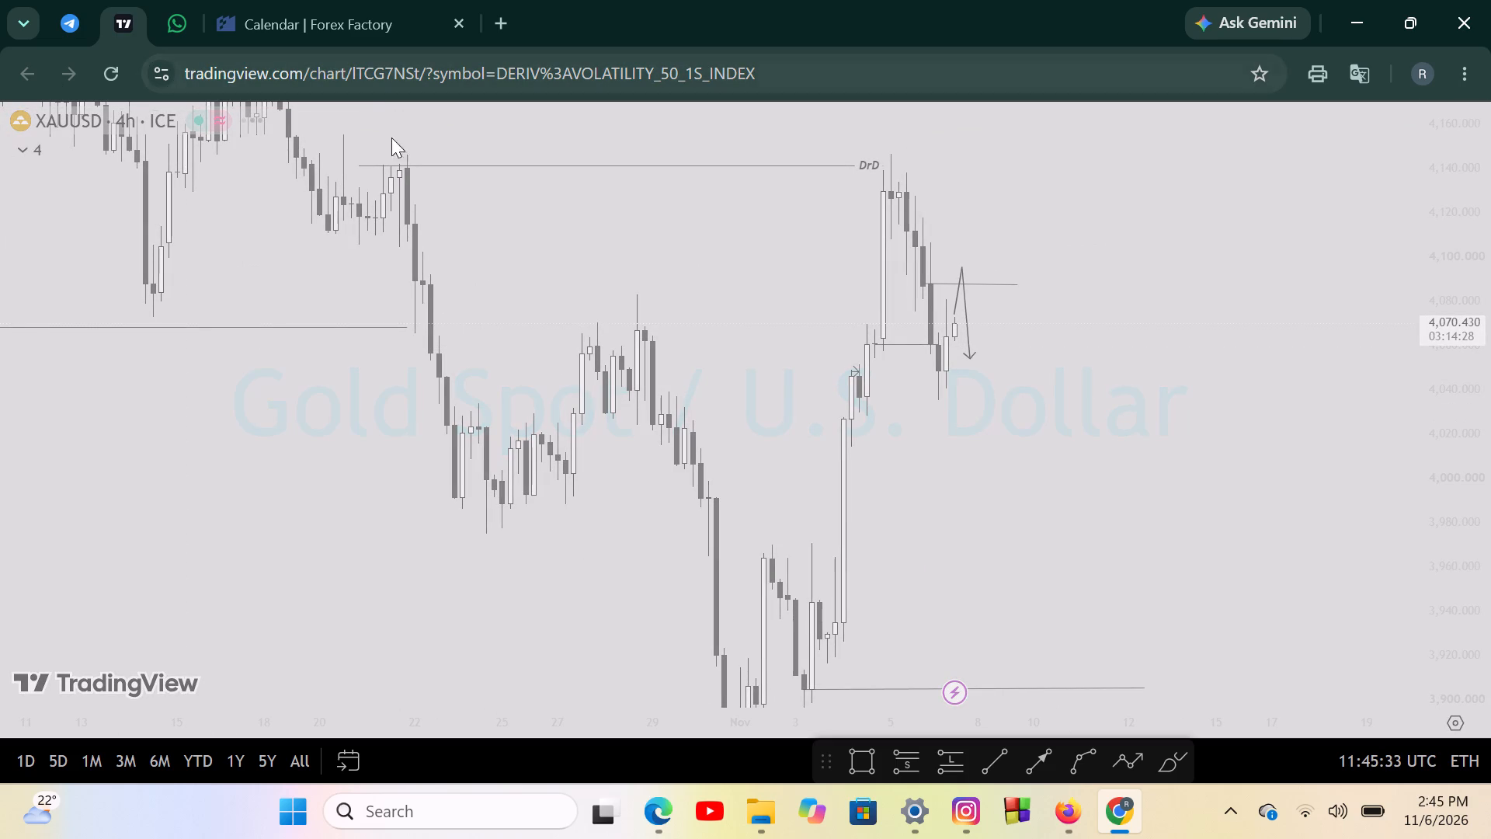
Raise the whole 4,088 trend line to about 4,092 on the one-hour chart.
left_click_drag(739, 543, 728, 601)
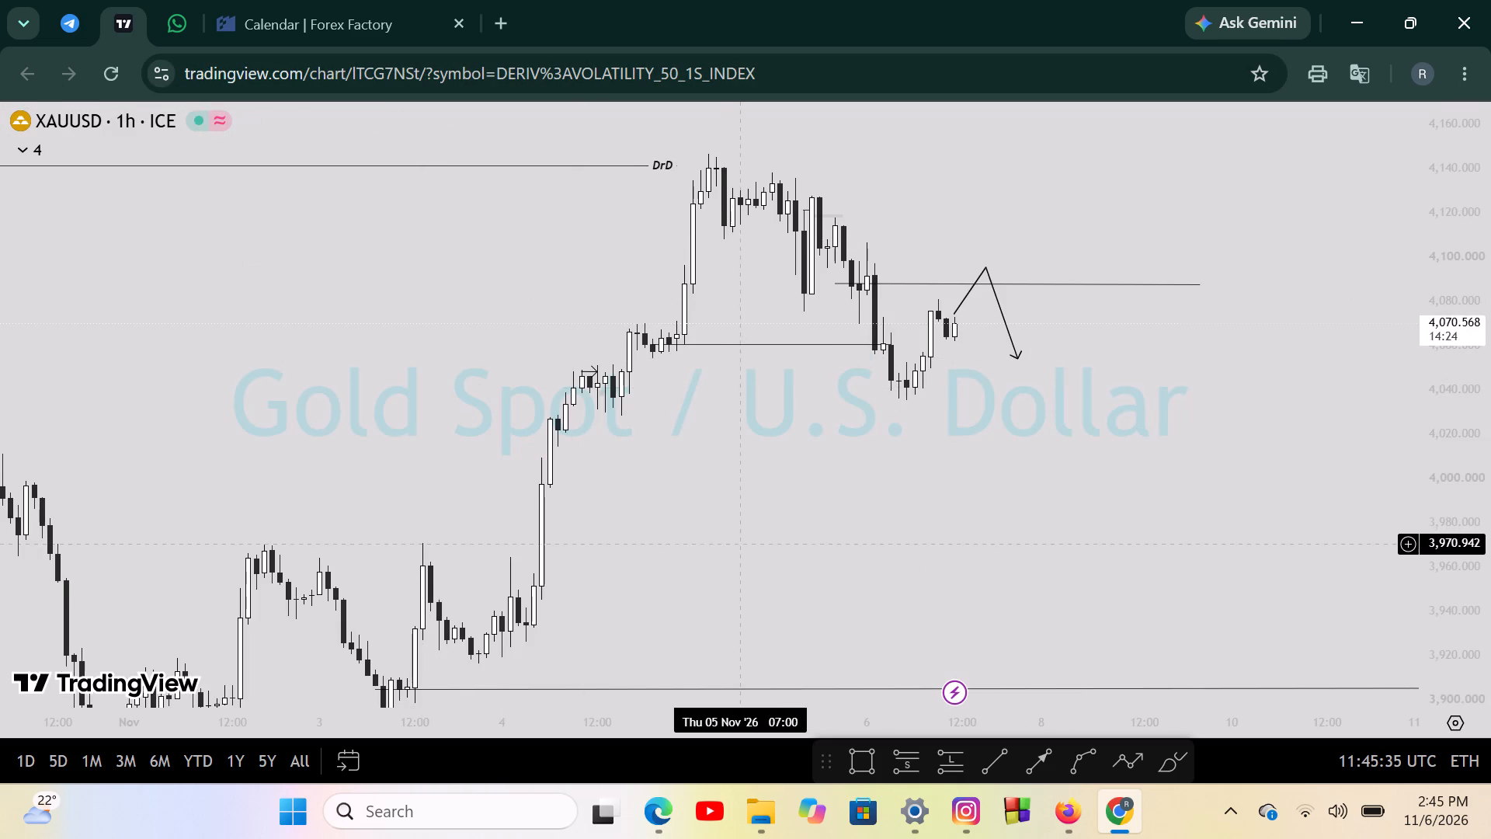
left_click_drag(728, 601, 725, 605)
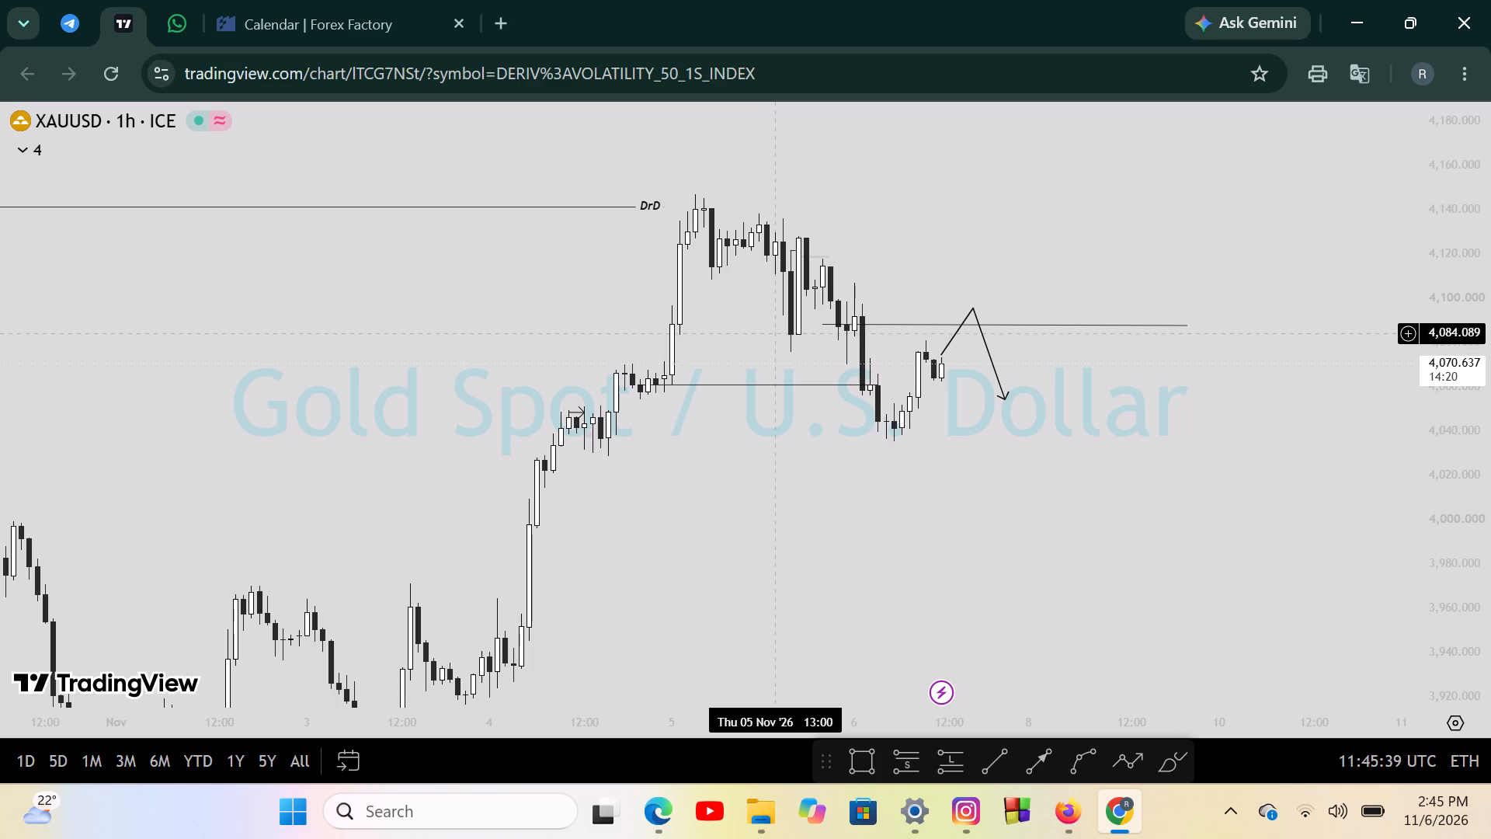
left_click_drag(879, 323, 881, 322)
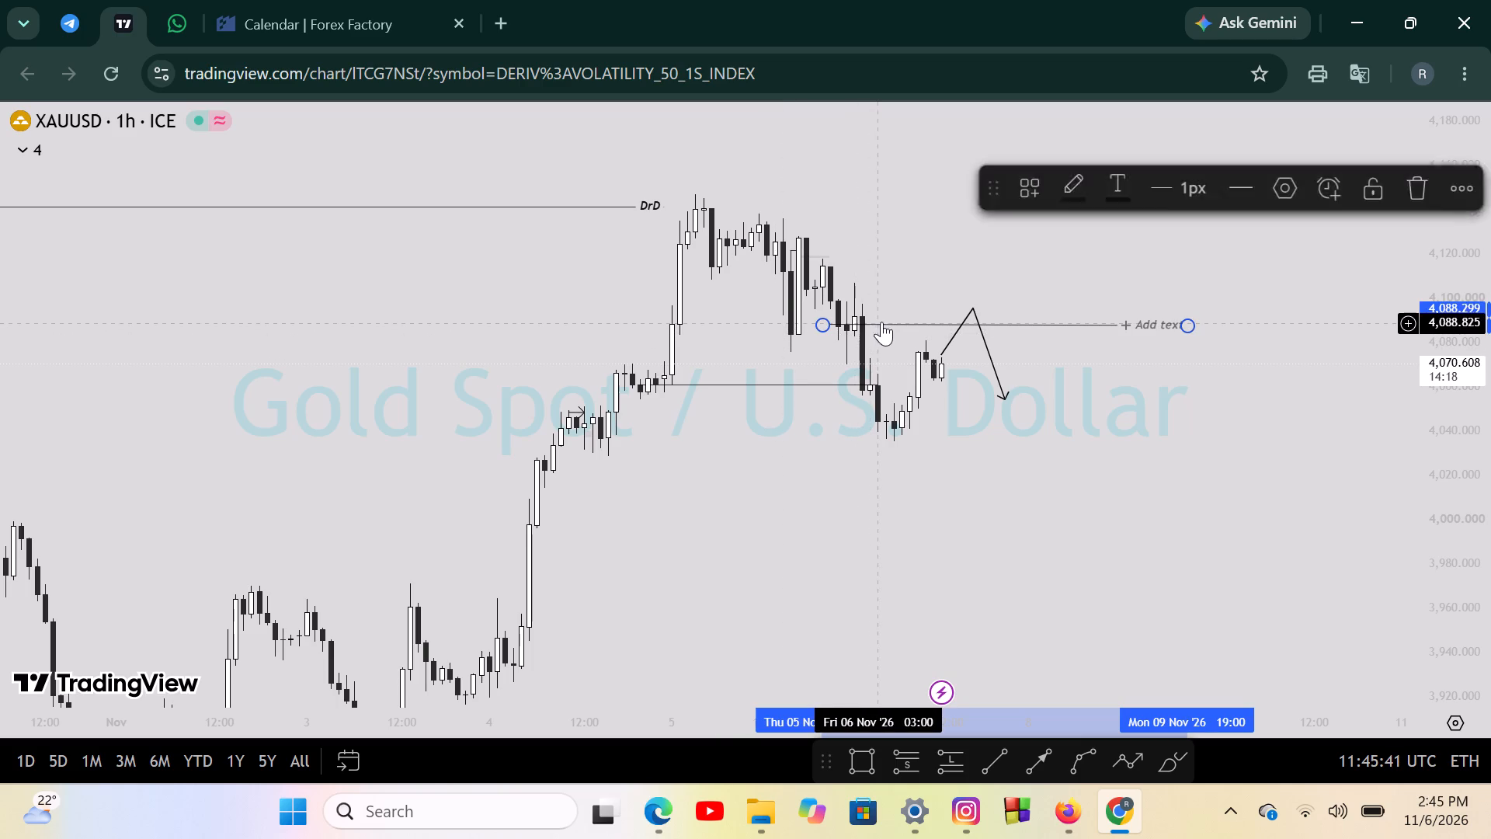
left_click_drag(881, 322, 881, 315)
left_click(758, 374)
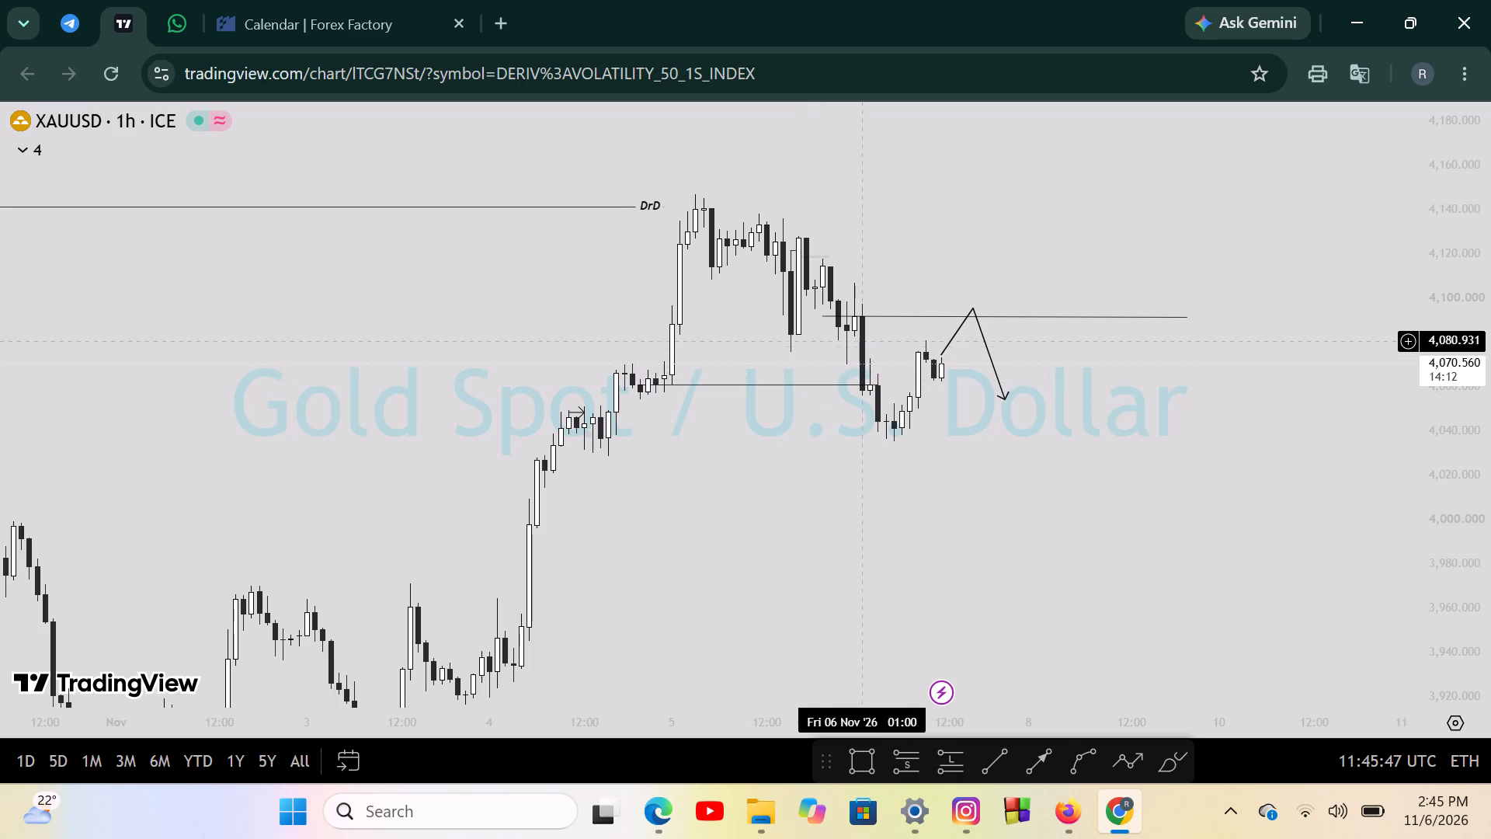
Lower the long horizontal line beneath the early November low to about 3,896, aligning it with the candle wicks.
scroll(861, 312, "up", 1)
scroll(859, 311, "down", 3)
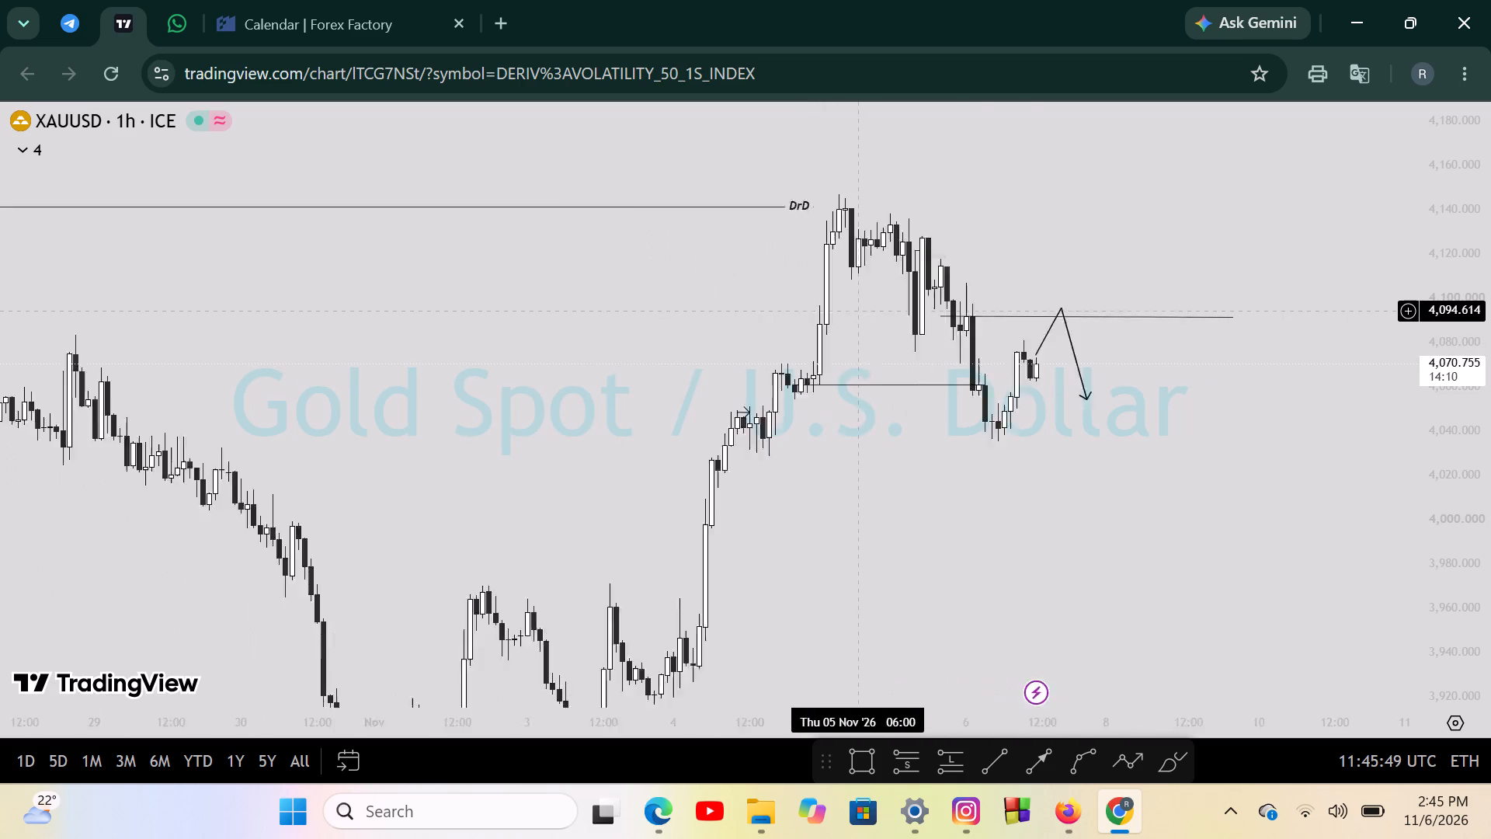
scroll(859, 311, "down", 1)
left_click_drag(874, 580, 757, 395)
left_click_drag(757, 395, 728, 430)
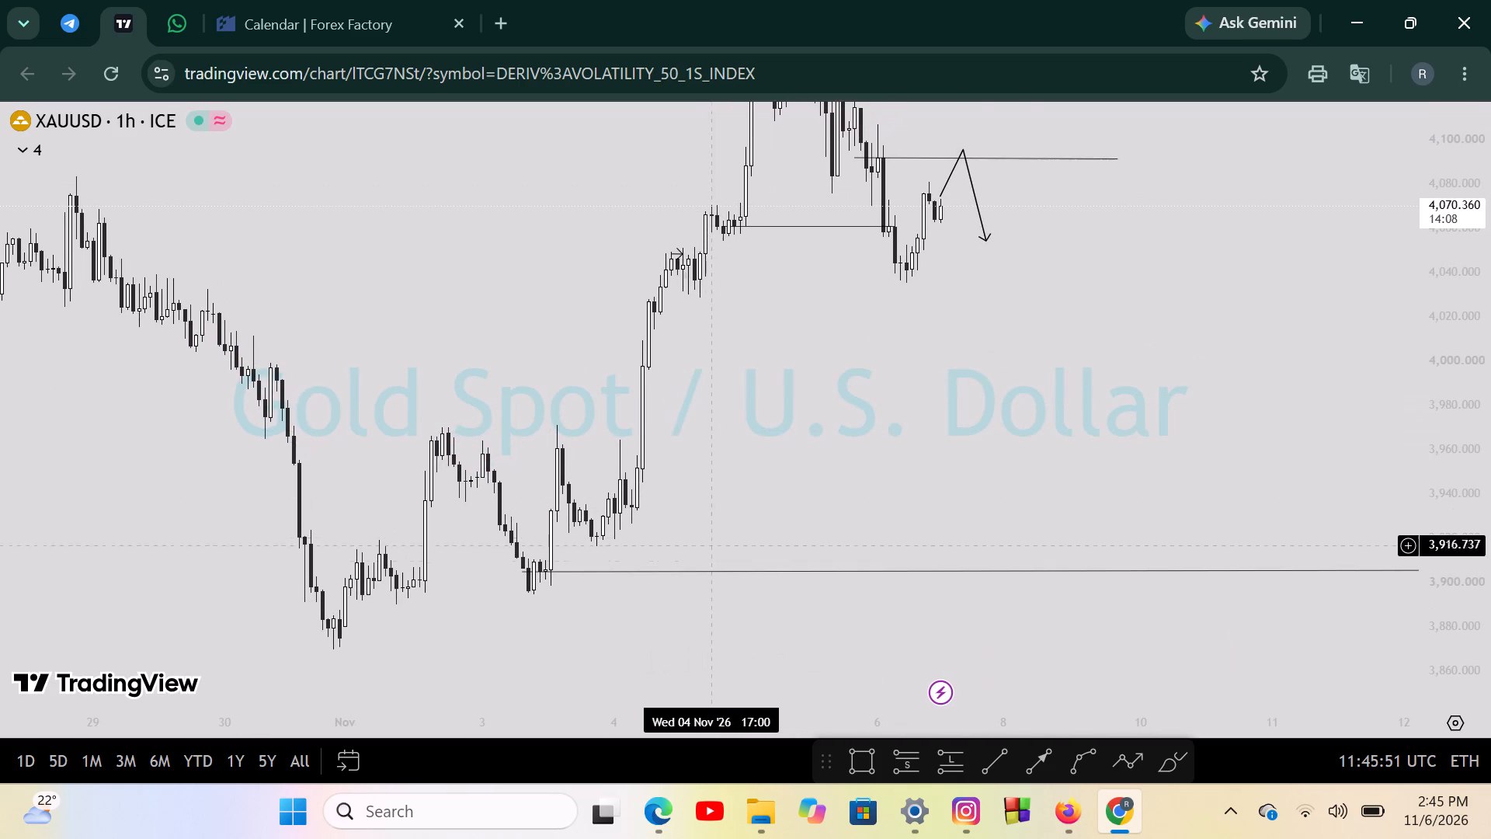
left_click_drag(703, 586, 707, 614)
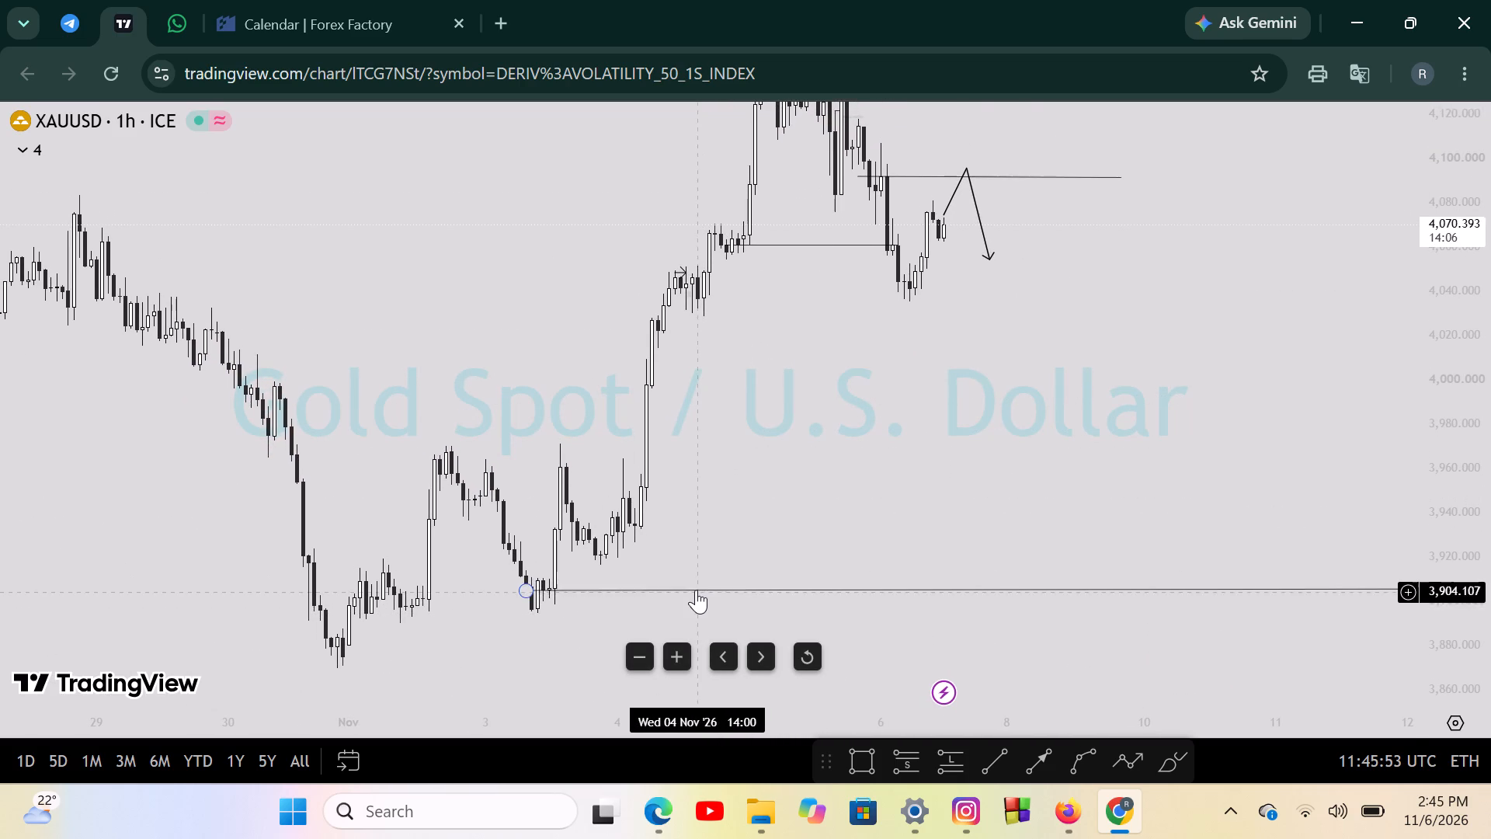
left_click_drag(696, 590, 702, 610)
Measure the price range from the upper line at about 4,092 down to the line at about 3,896, and remove the measurement.
left_click_drag(714, 510, 629, 517)
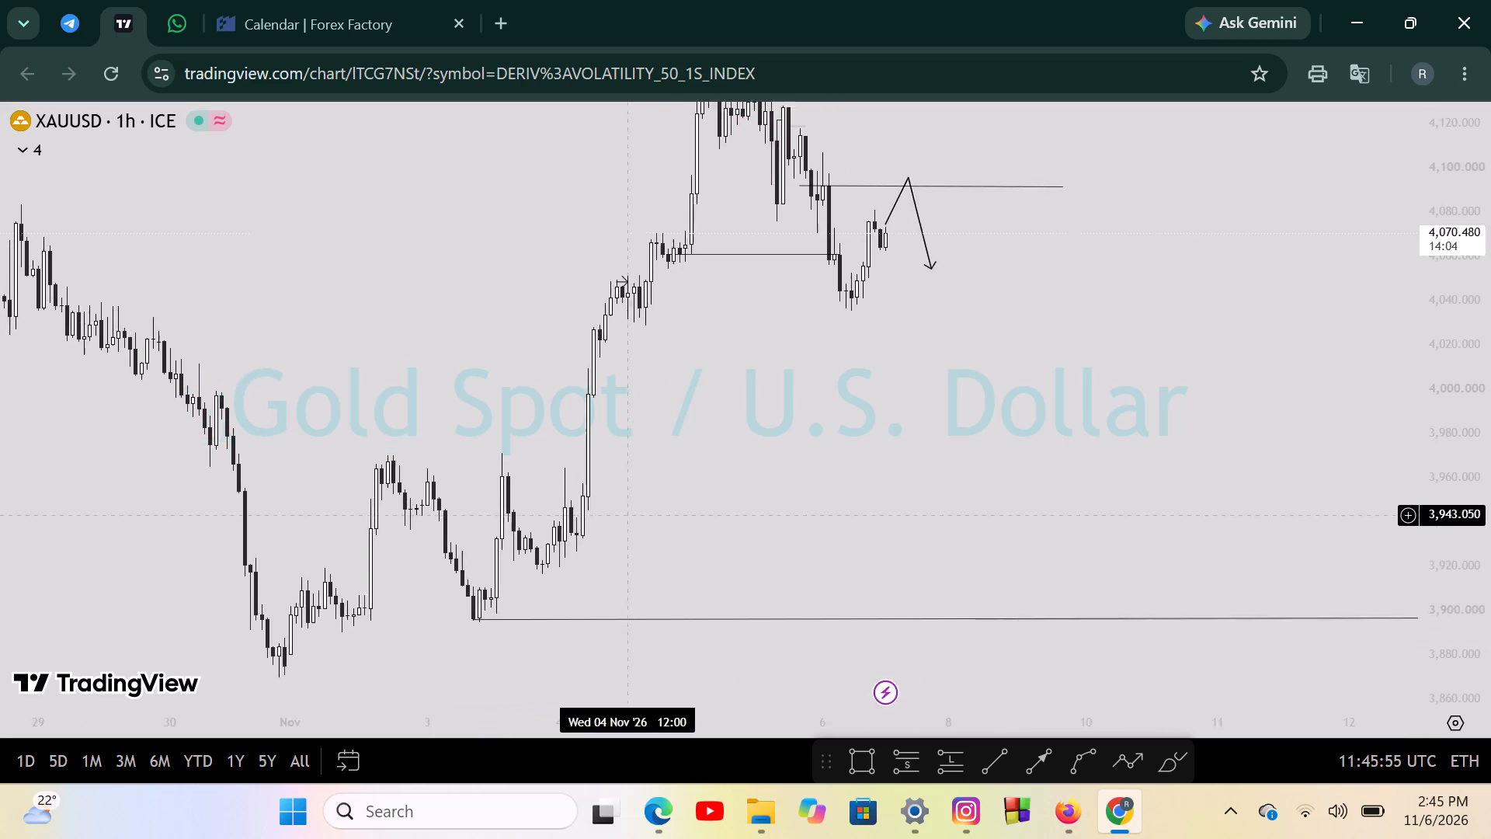
left_click_drag(629, 517, 443, 495)
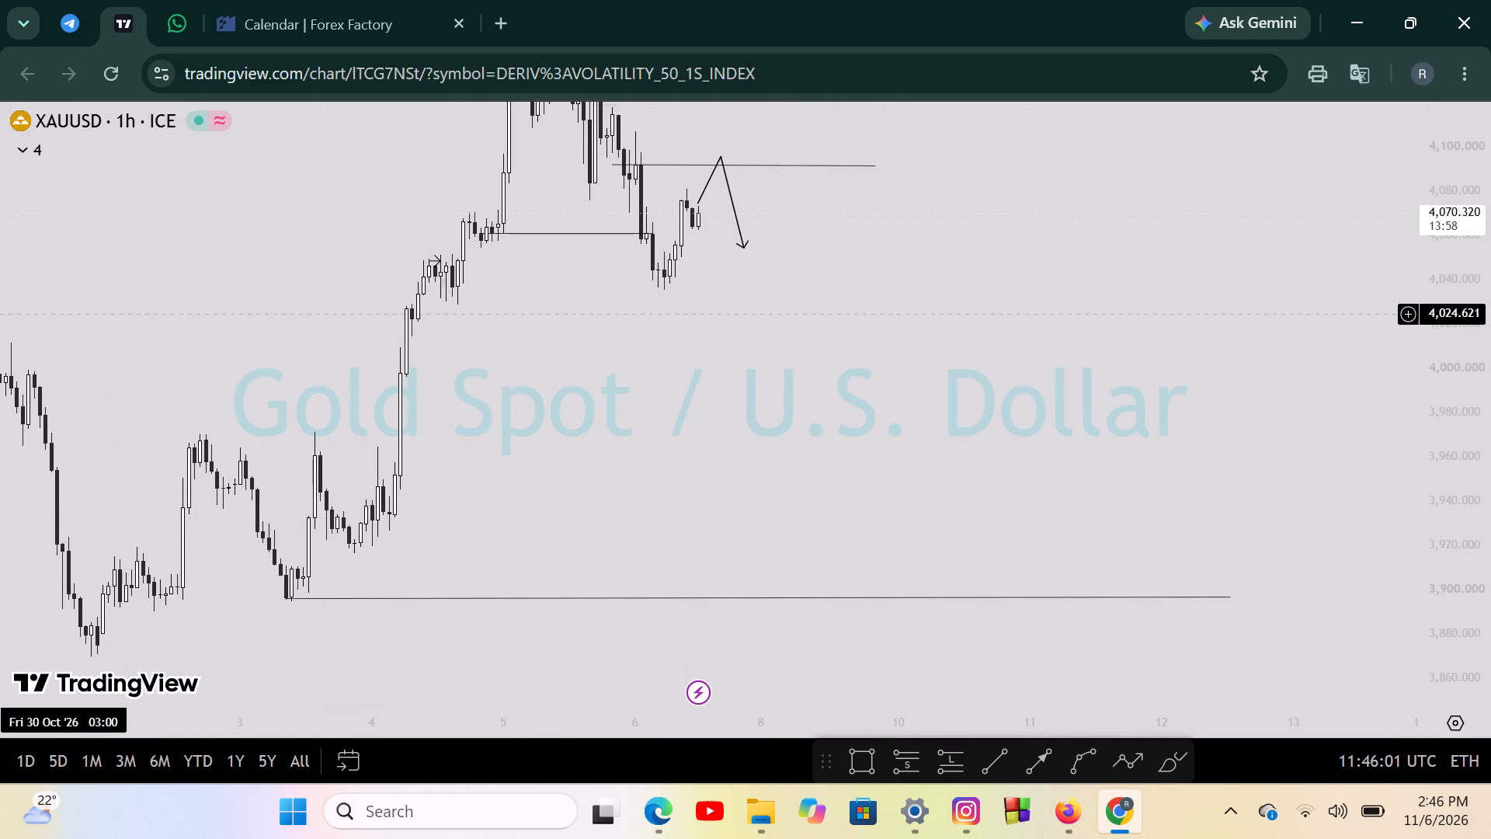
key("Escape")
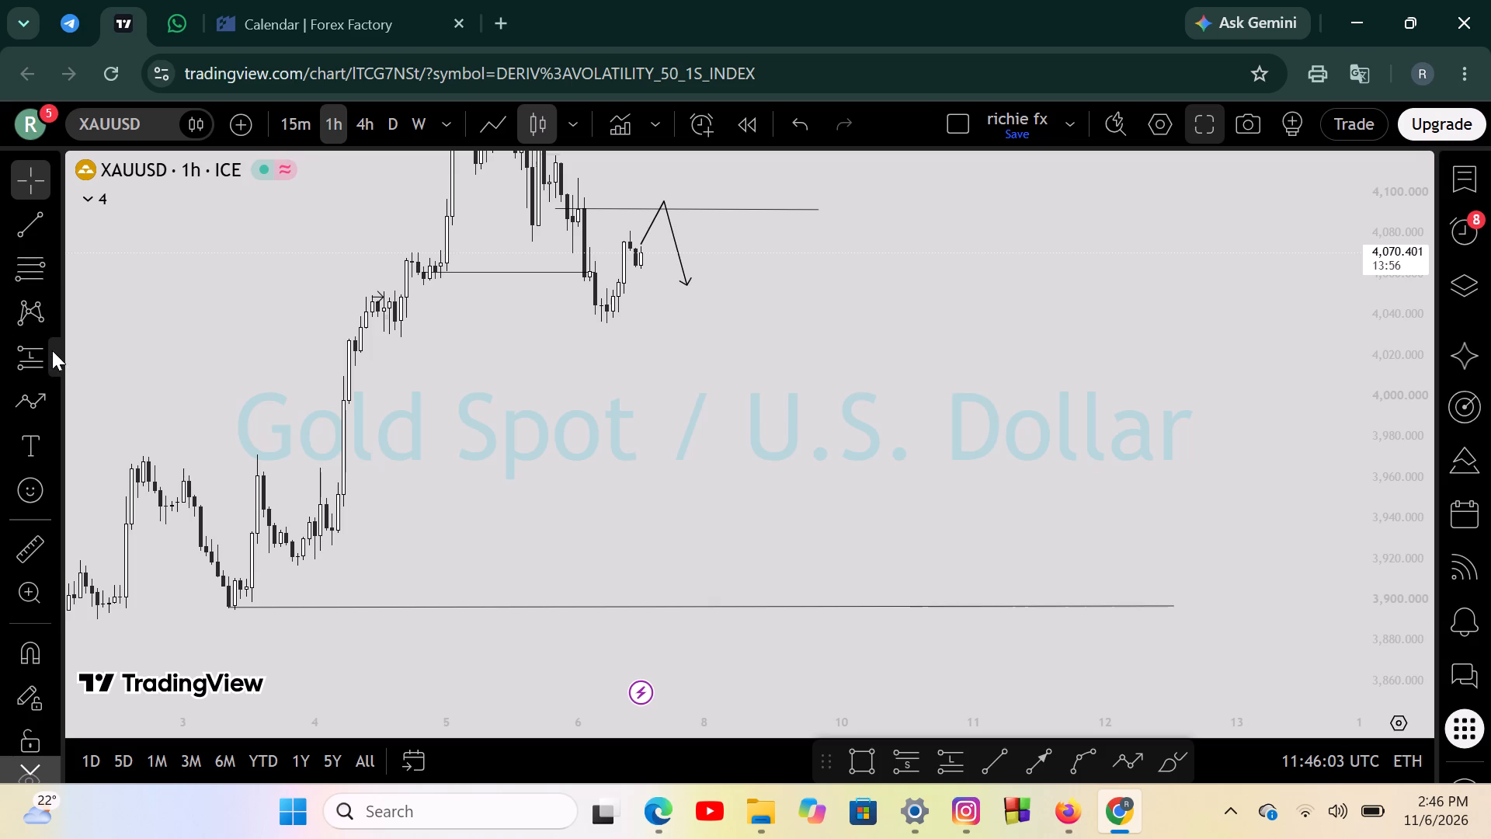
left_click(55, 312)
left_click(55, 312)
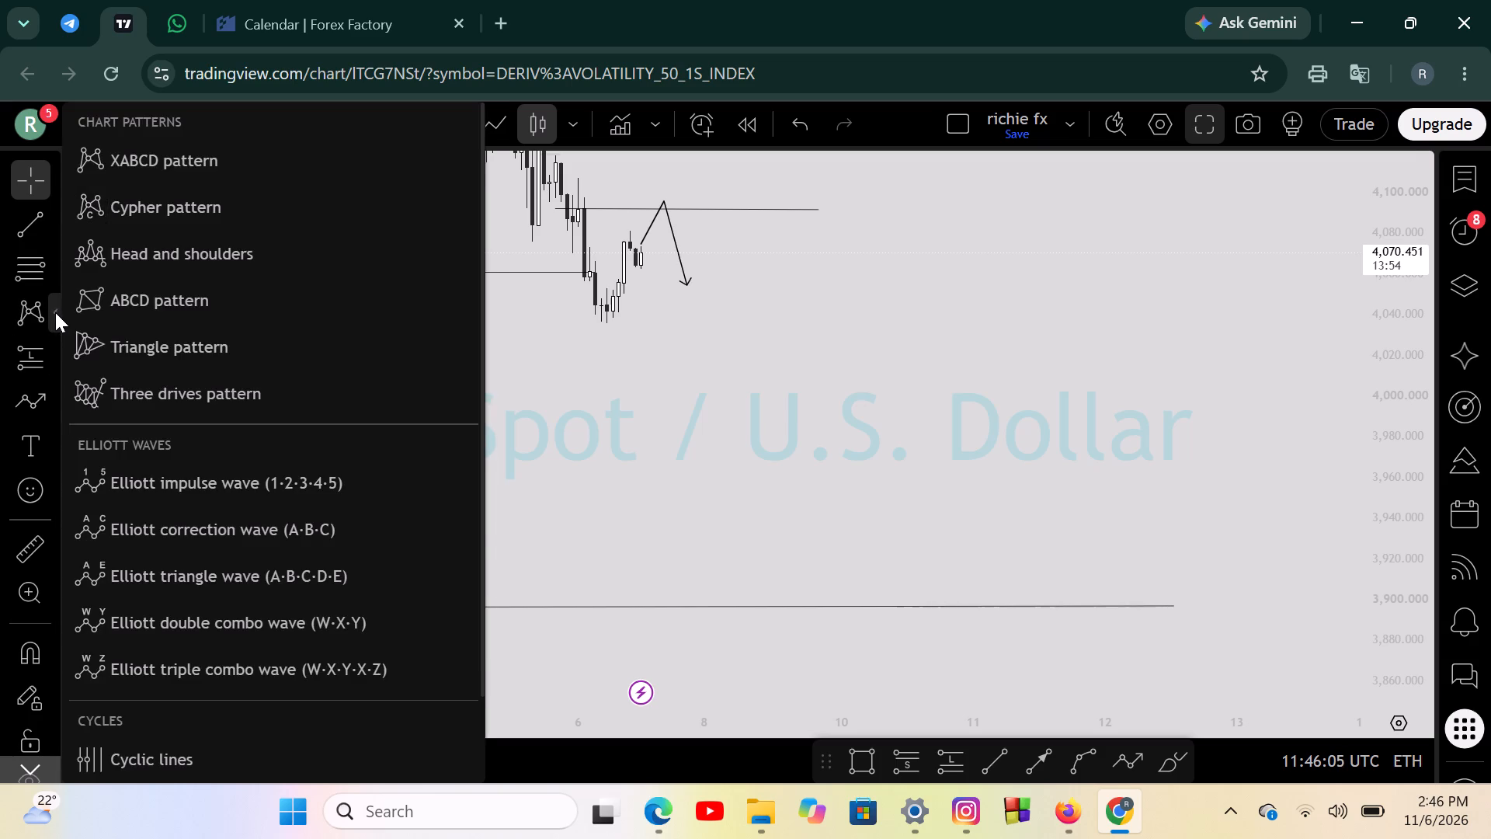
left_click(50, 266)
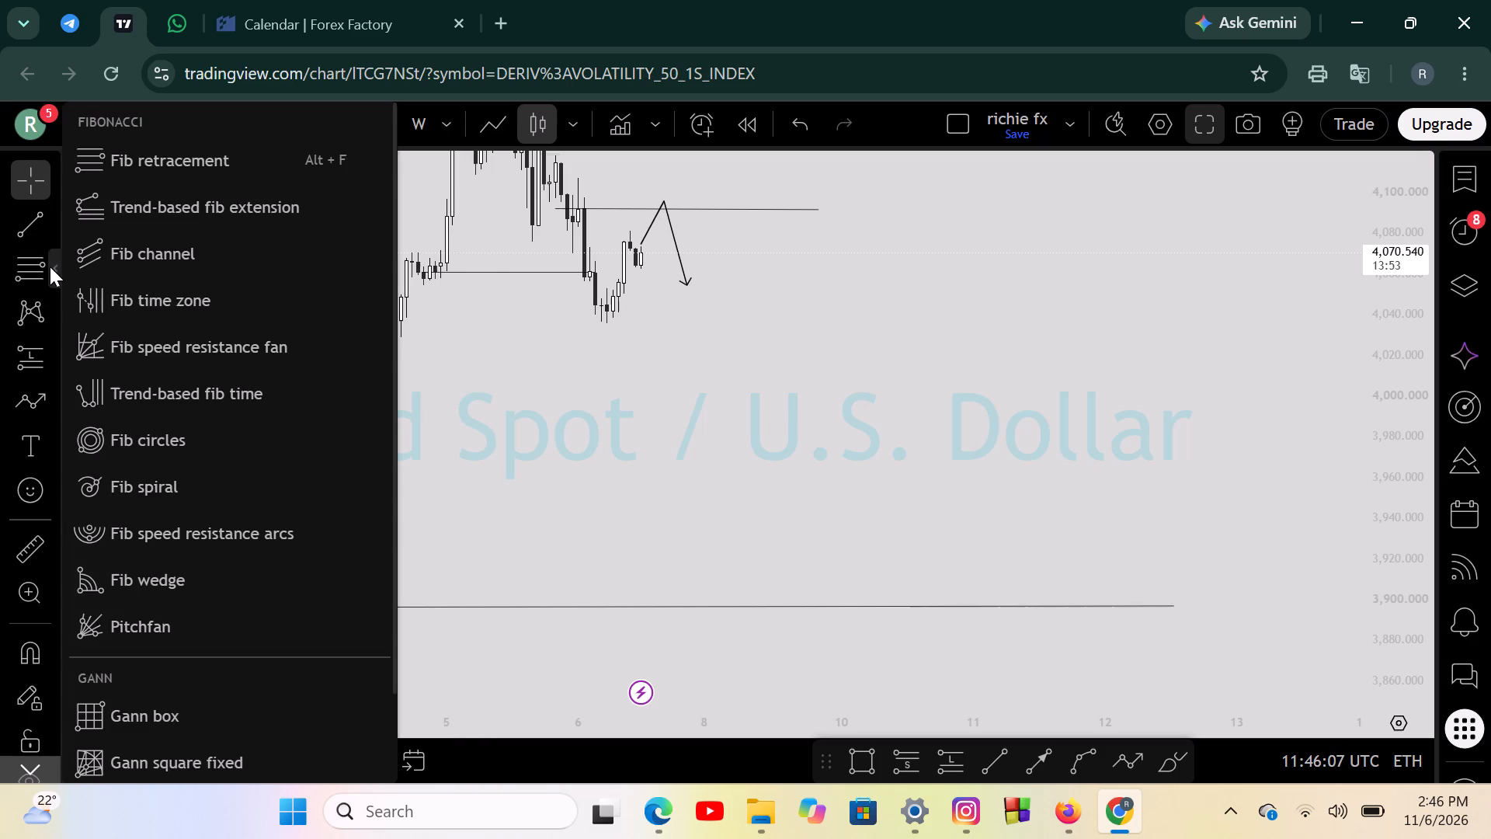
left_click(50, 266)
left_click(52, 403)
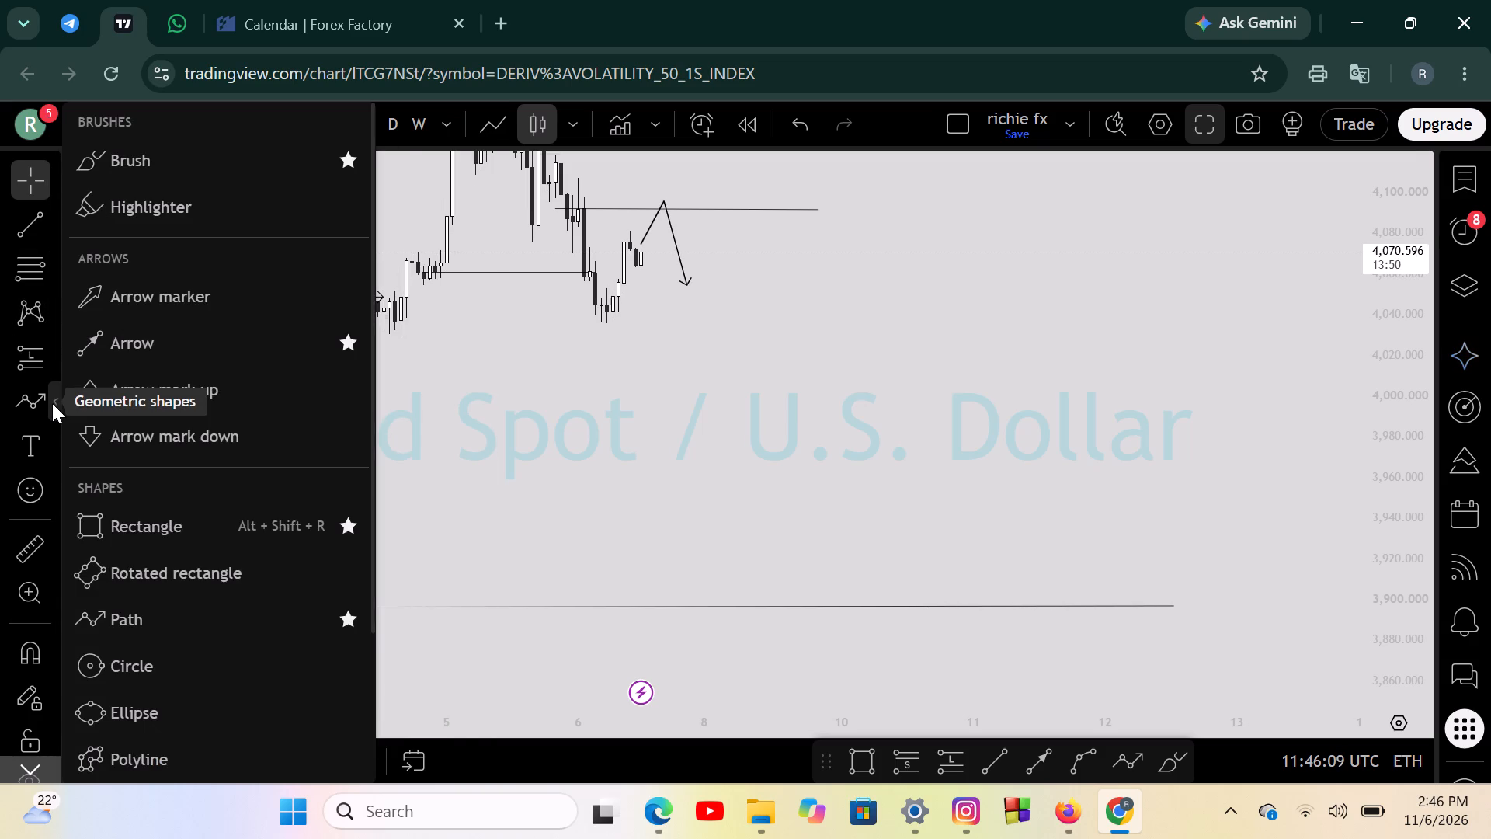
left_click(52, 403)
left_click(58, 360)
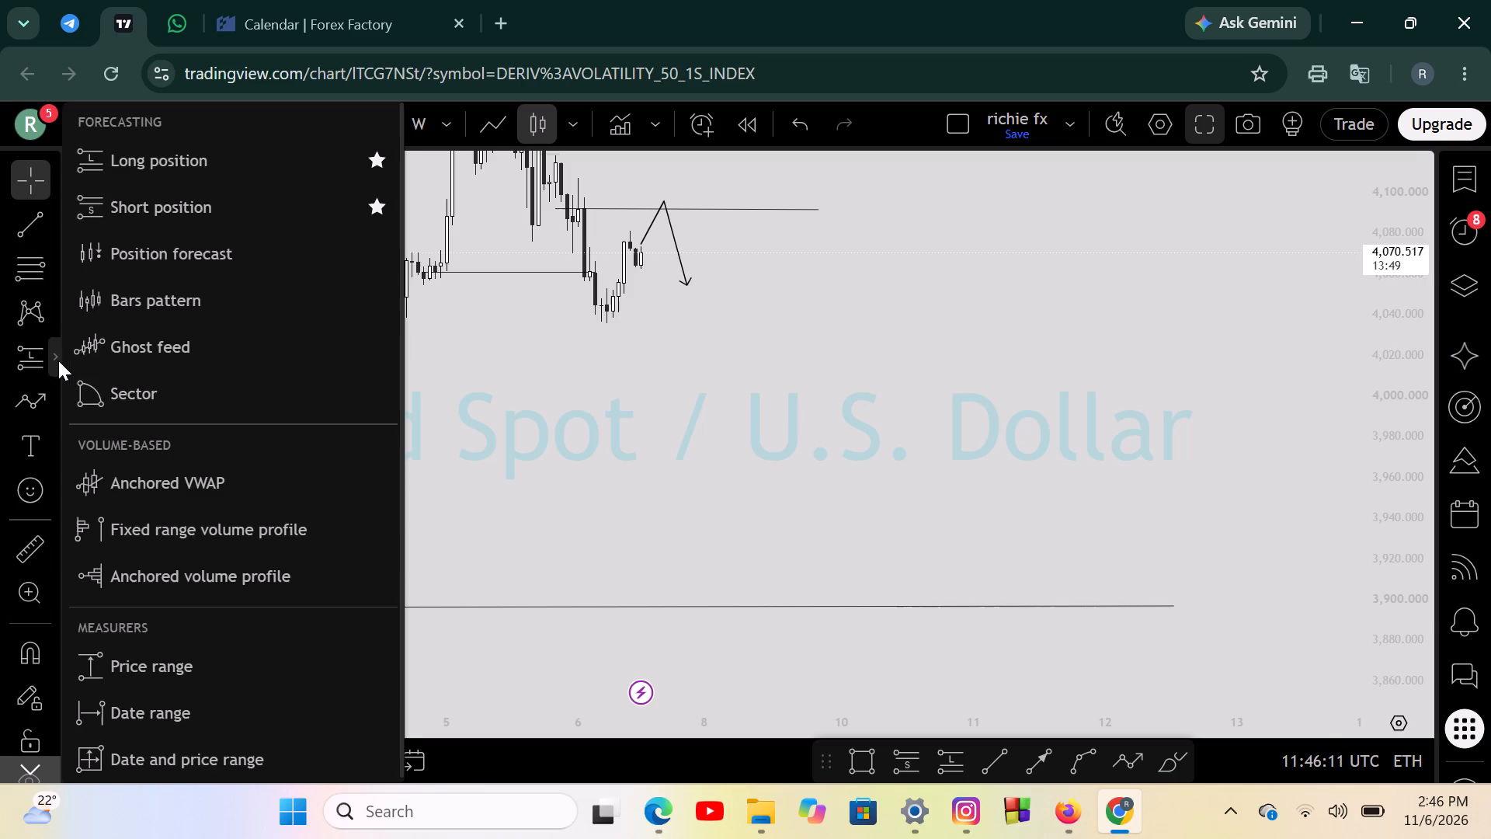
left_click(109, 663)
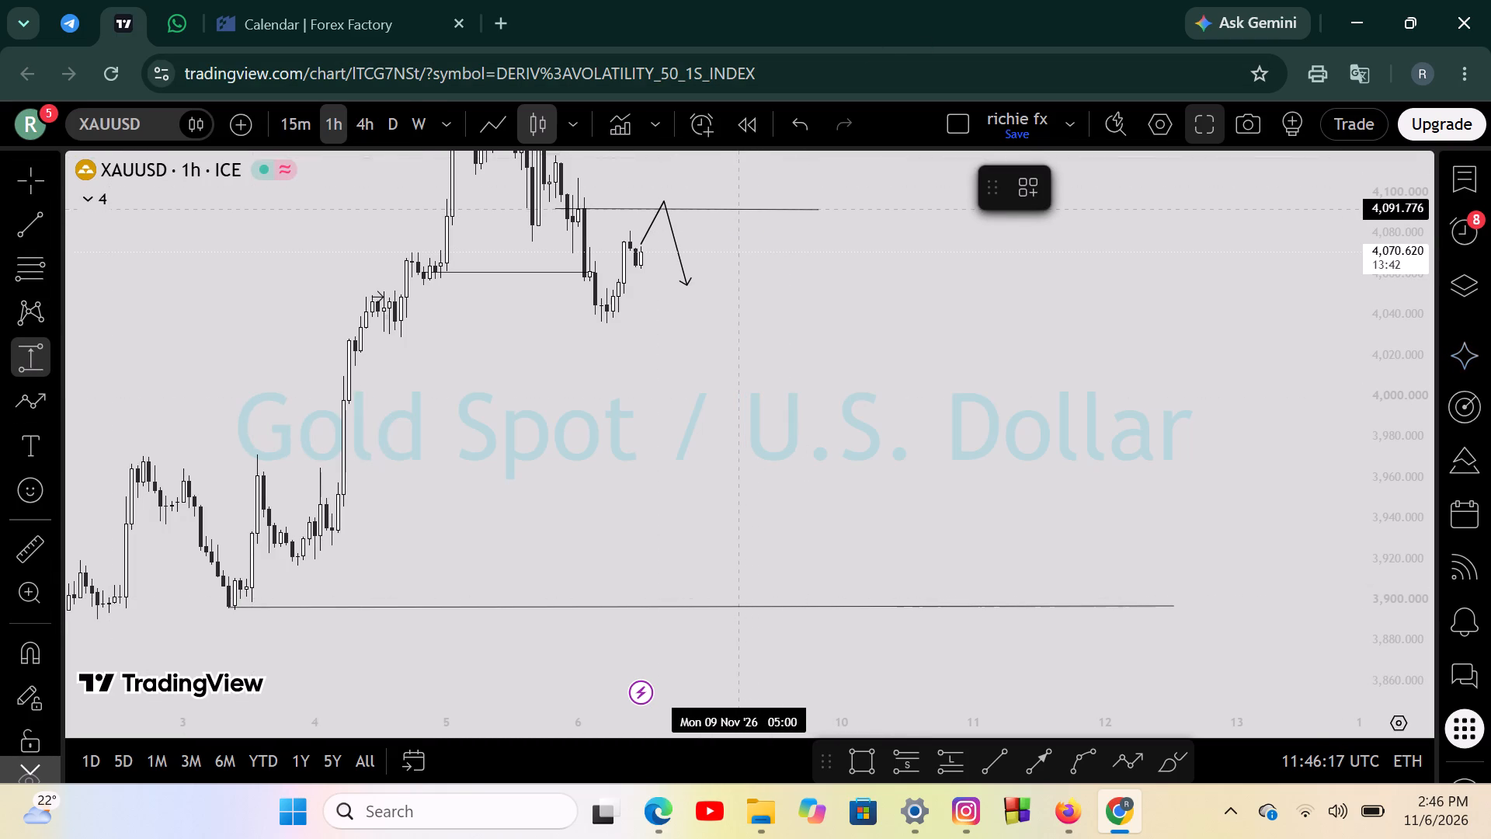
left_click(737, 209)
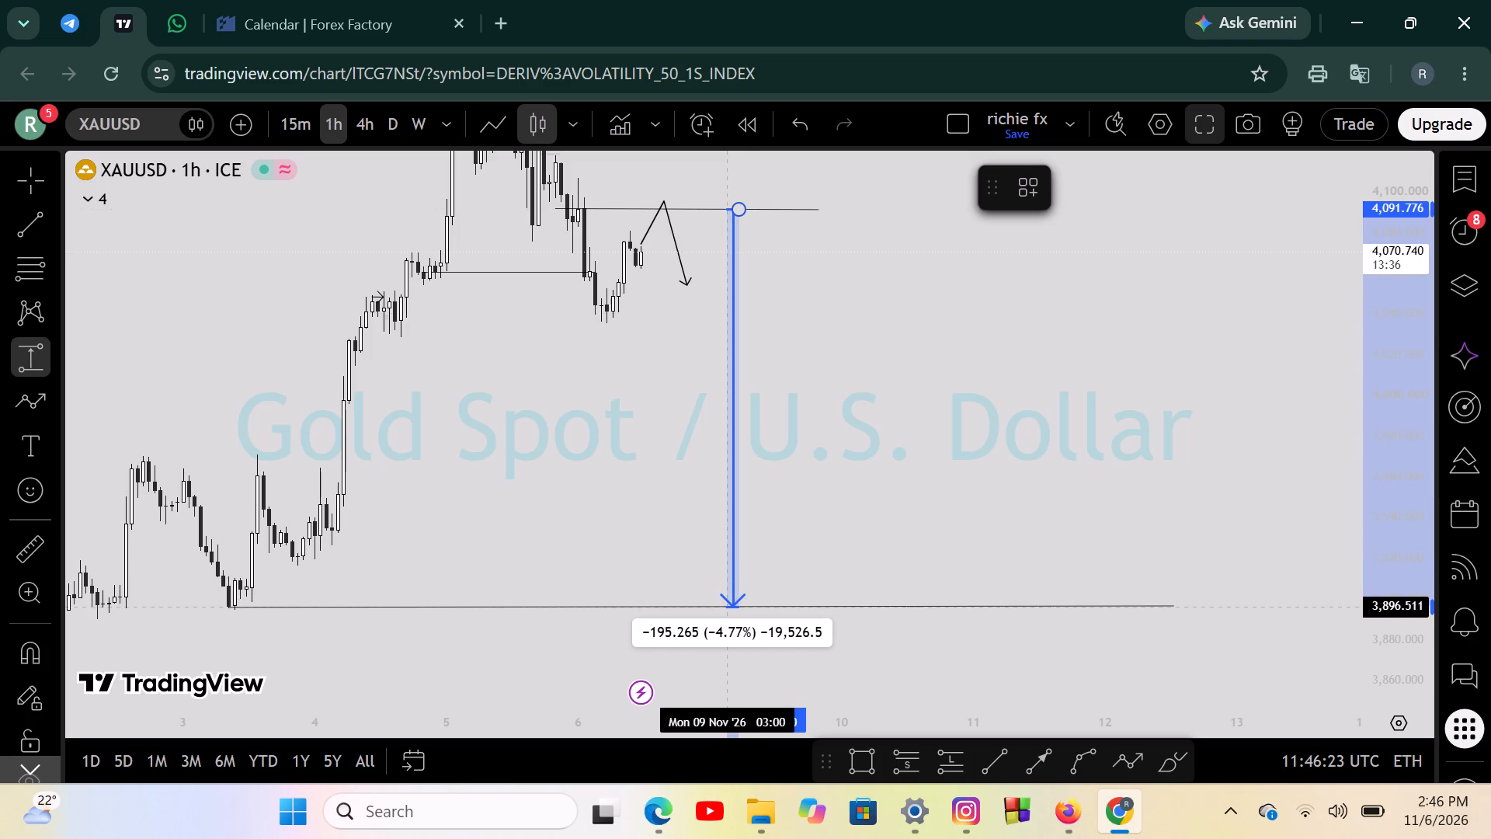
left_click(814, 606)
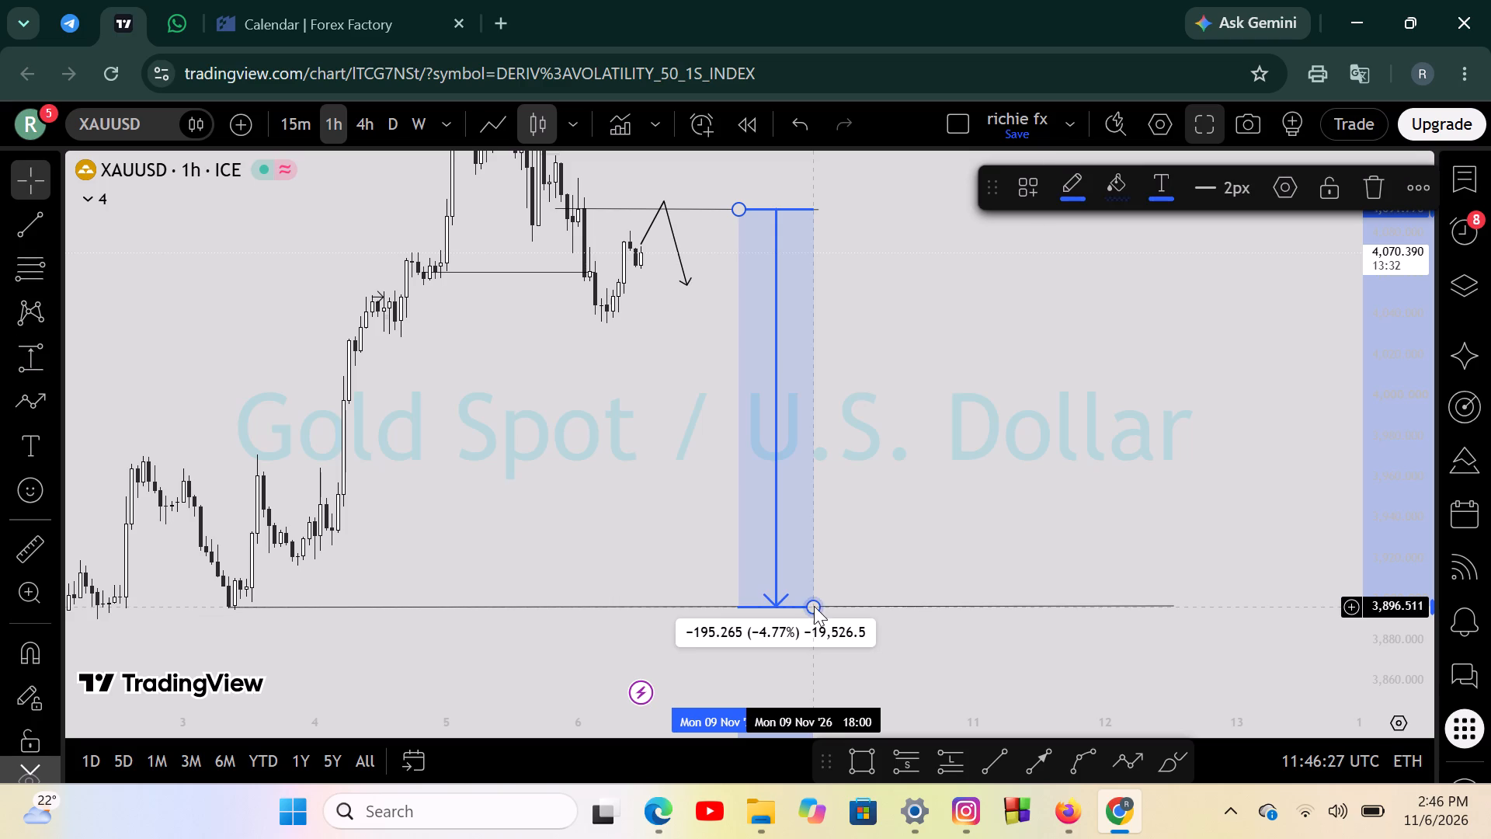
left_click(1358, 179)
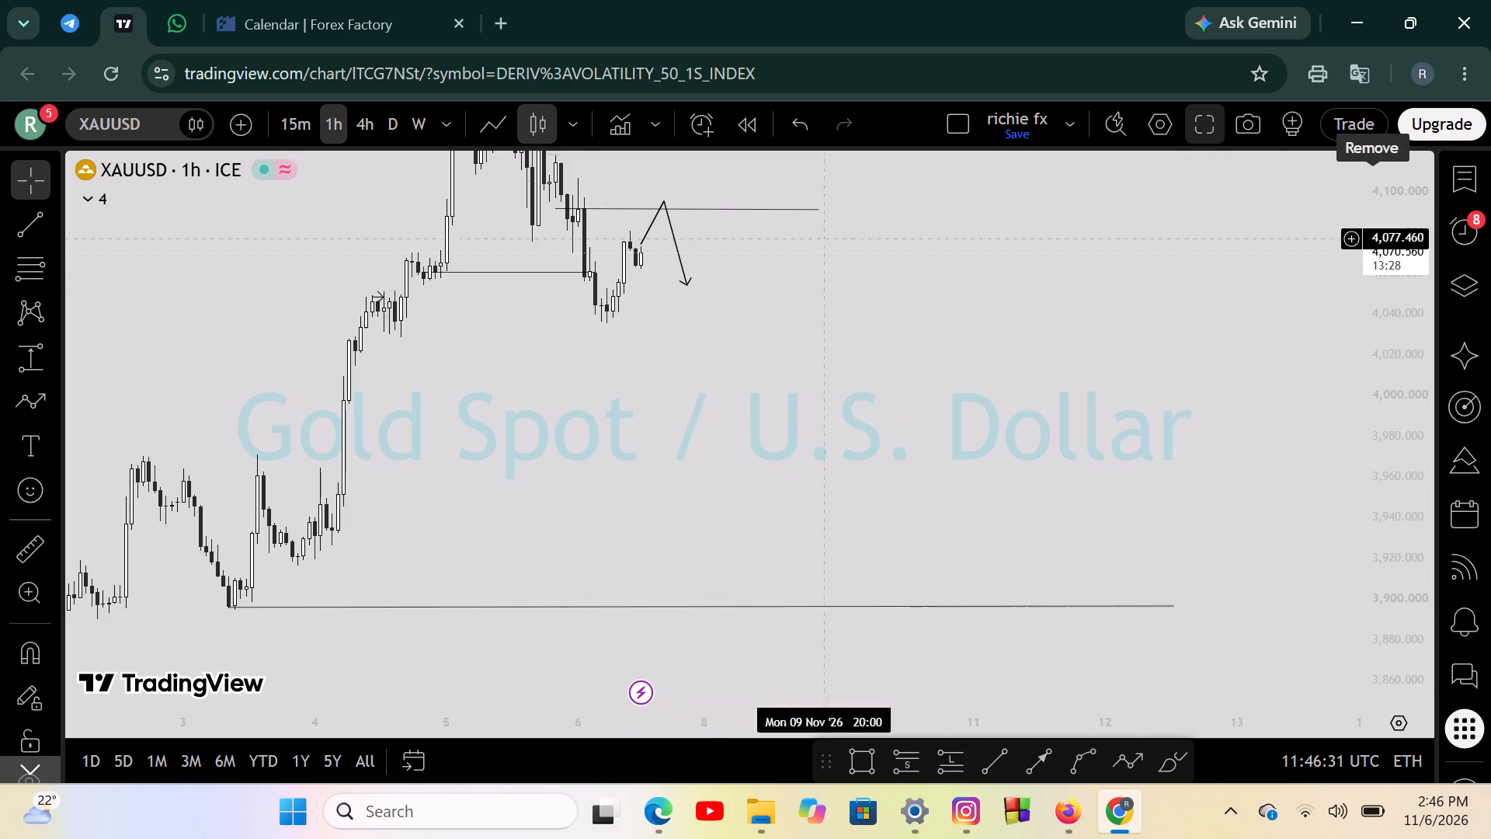
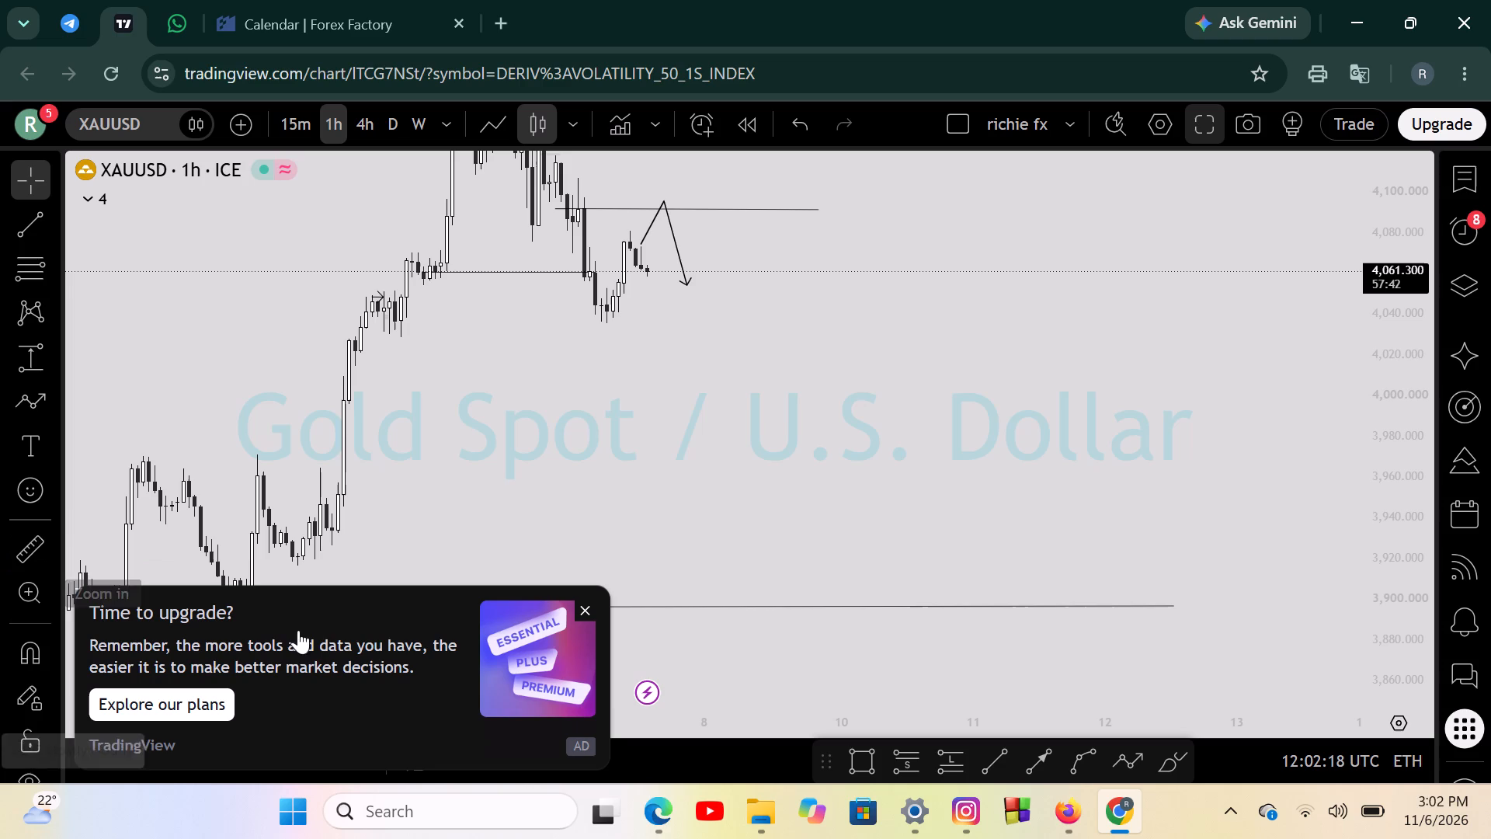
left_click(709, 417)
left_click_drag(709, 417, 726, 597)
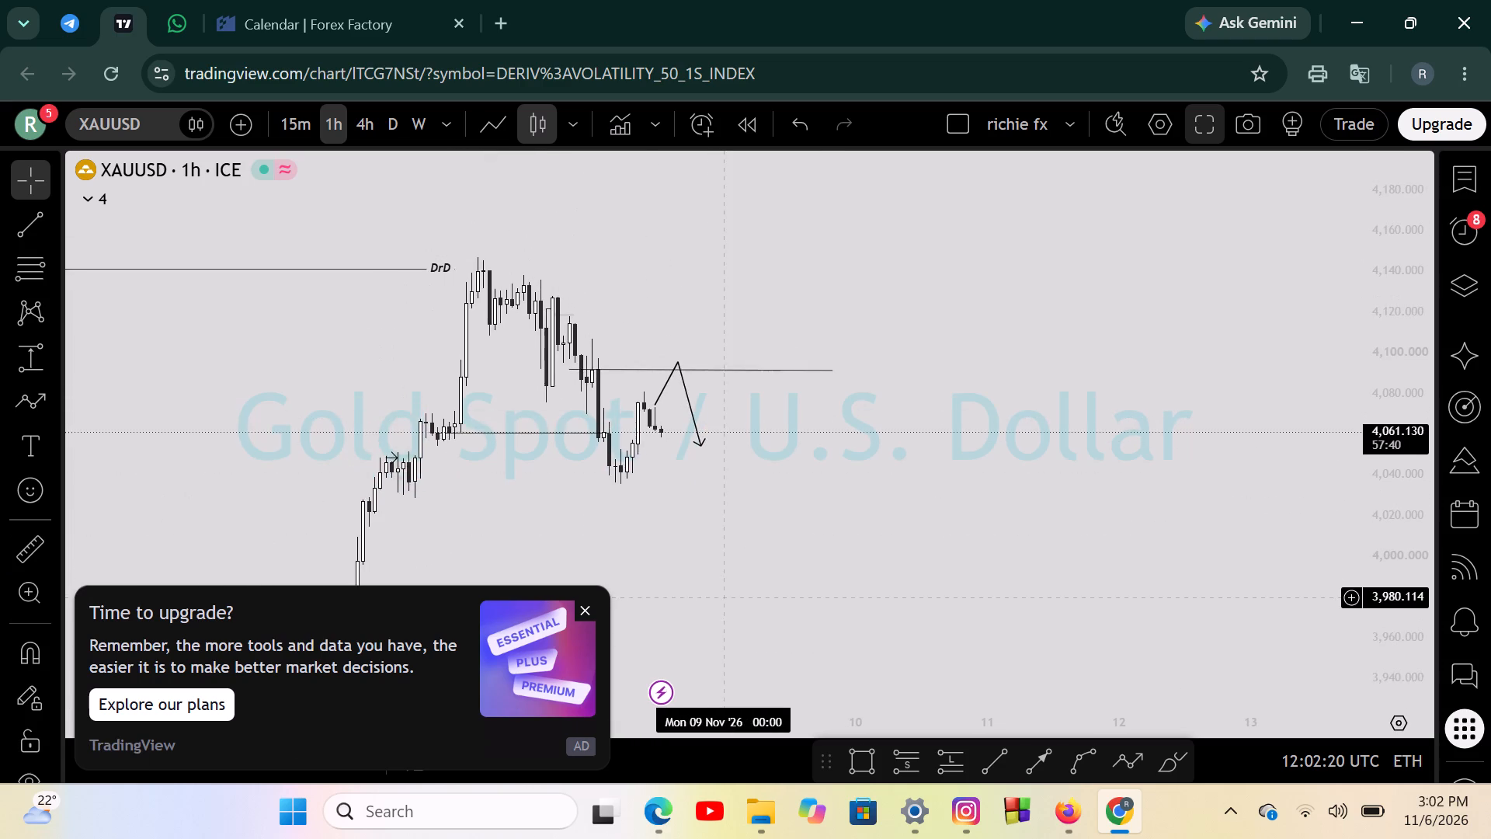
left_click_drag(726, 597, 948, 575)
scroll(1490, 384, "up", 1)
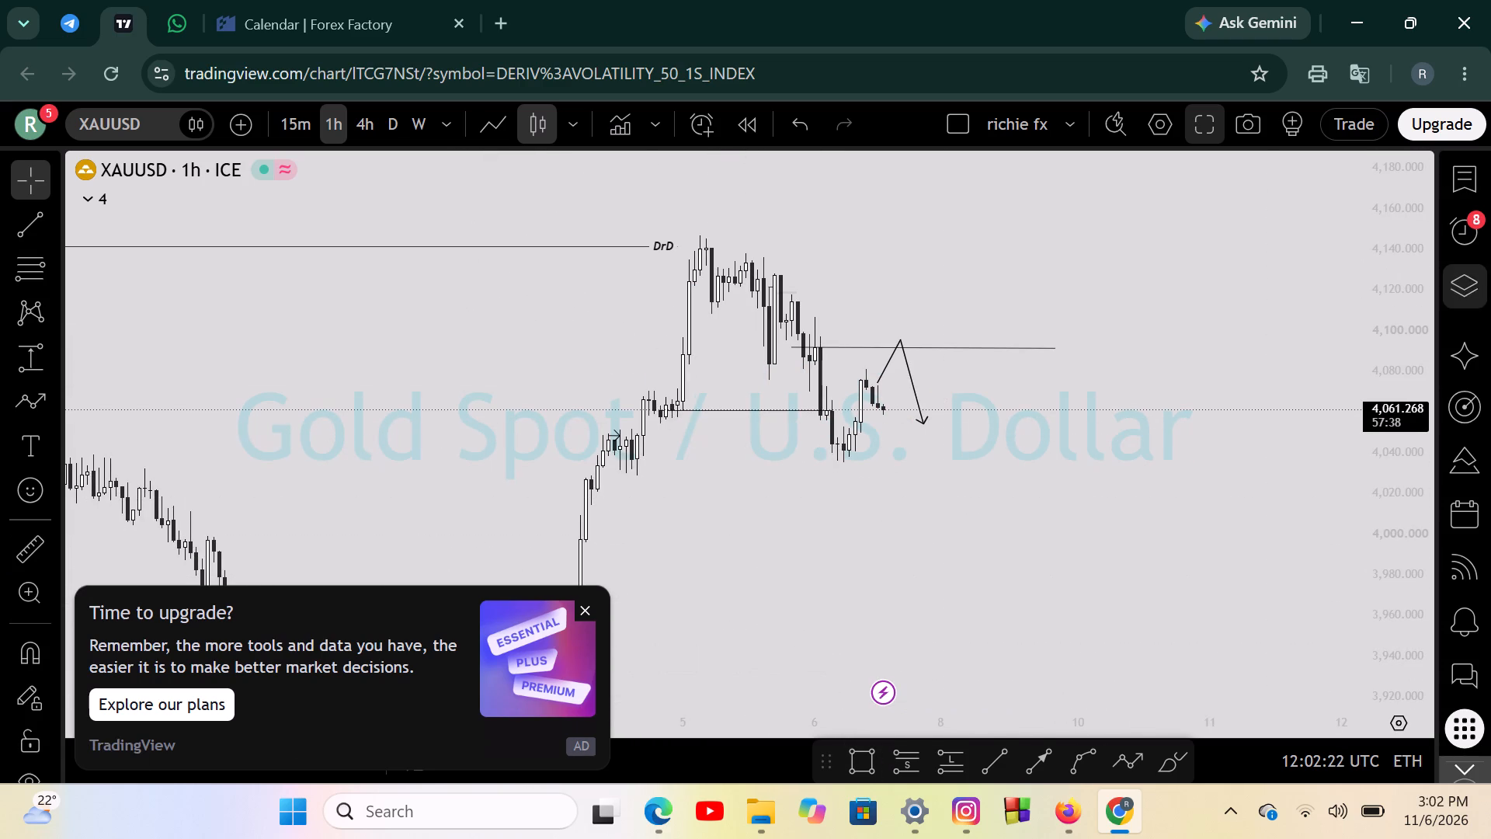
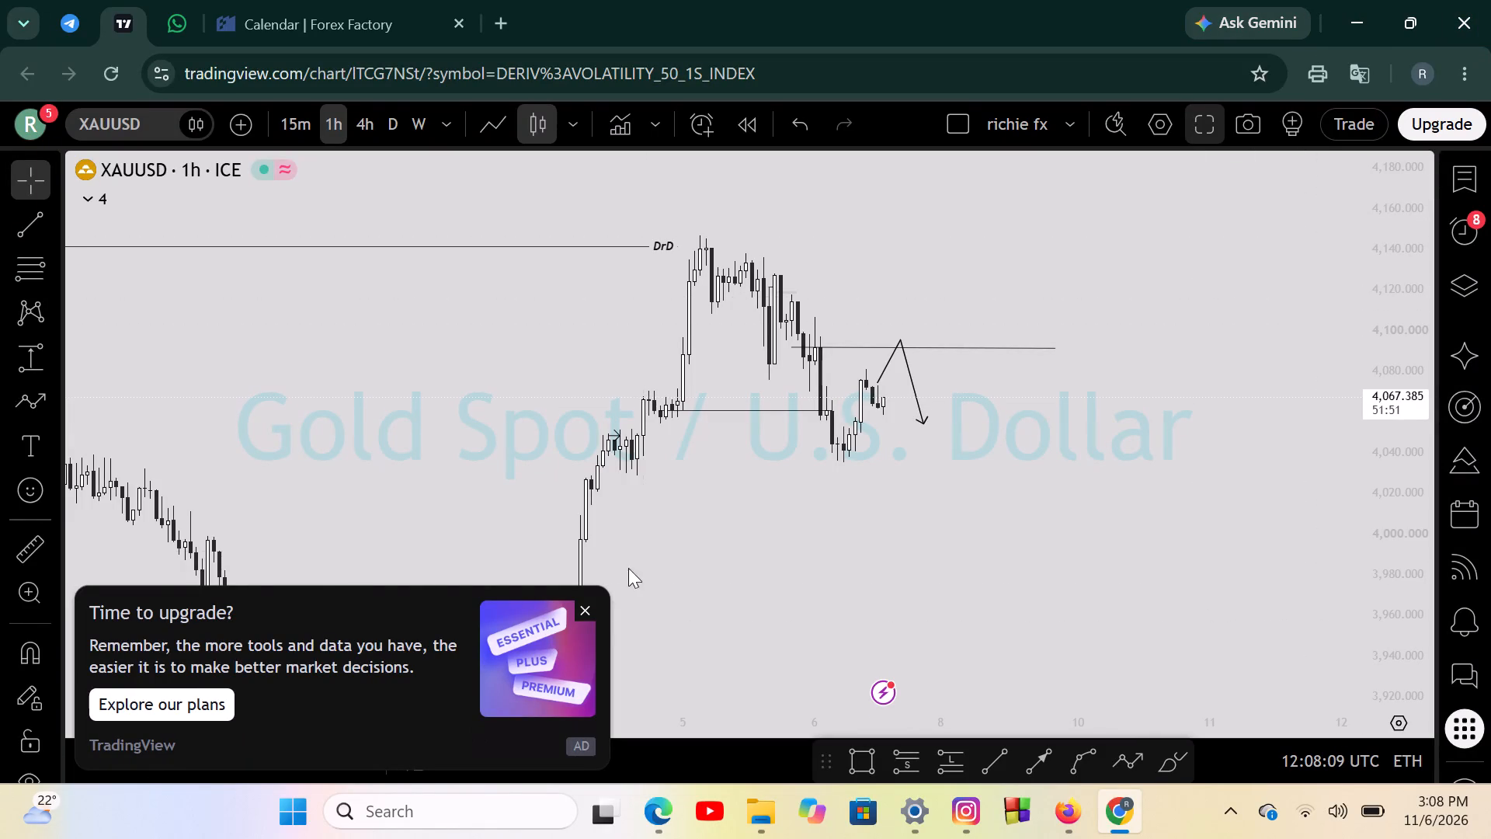
Dismiss the upgrade advertisement covering the lower part of the XAUUSD chart.
left_click(586, 610)
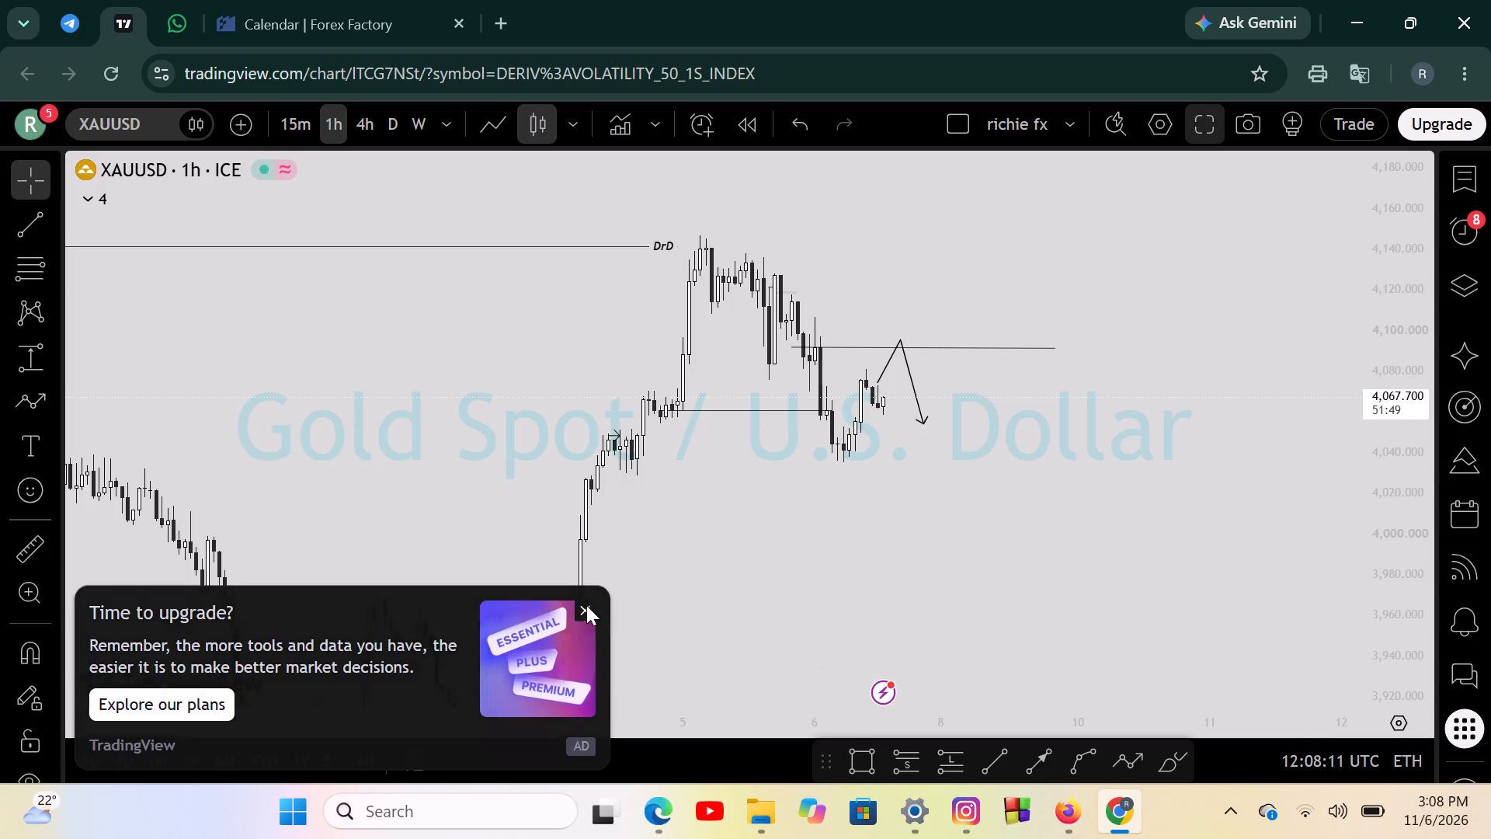
left_click(1067, 141)
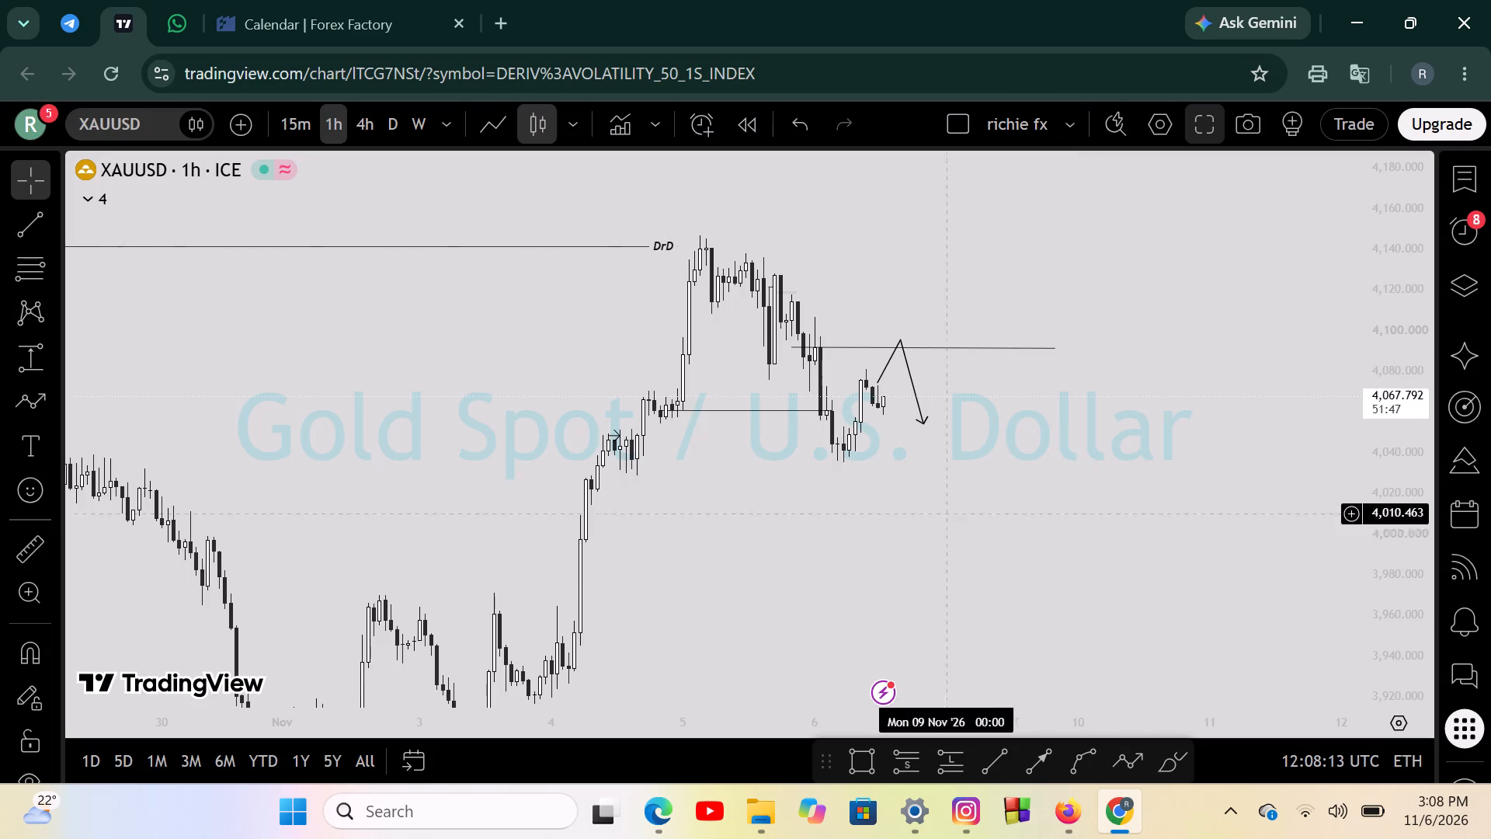
Place a short position at the projected arrow's peak with entry at 4,092.921 and stop at 4,102.083.
left_click_drag(763, 580, 700, 486)
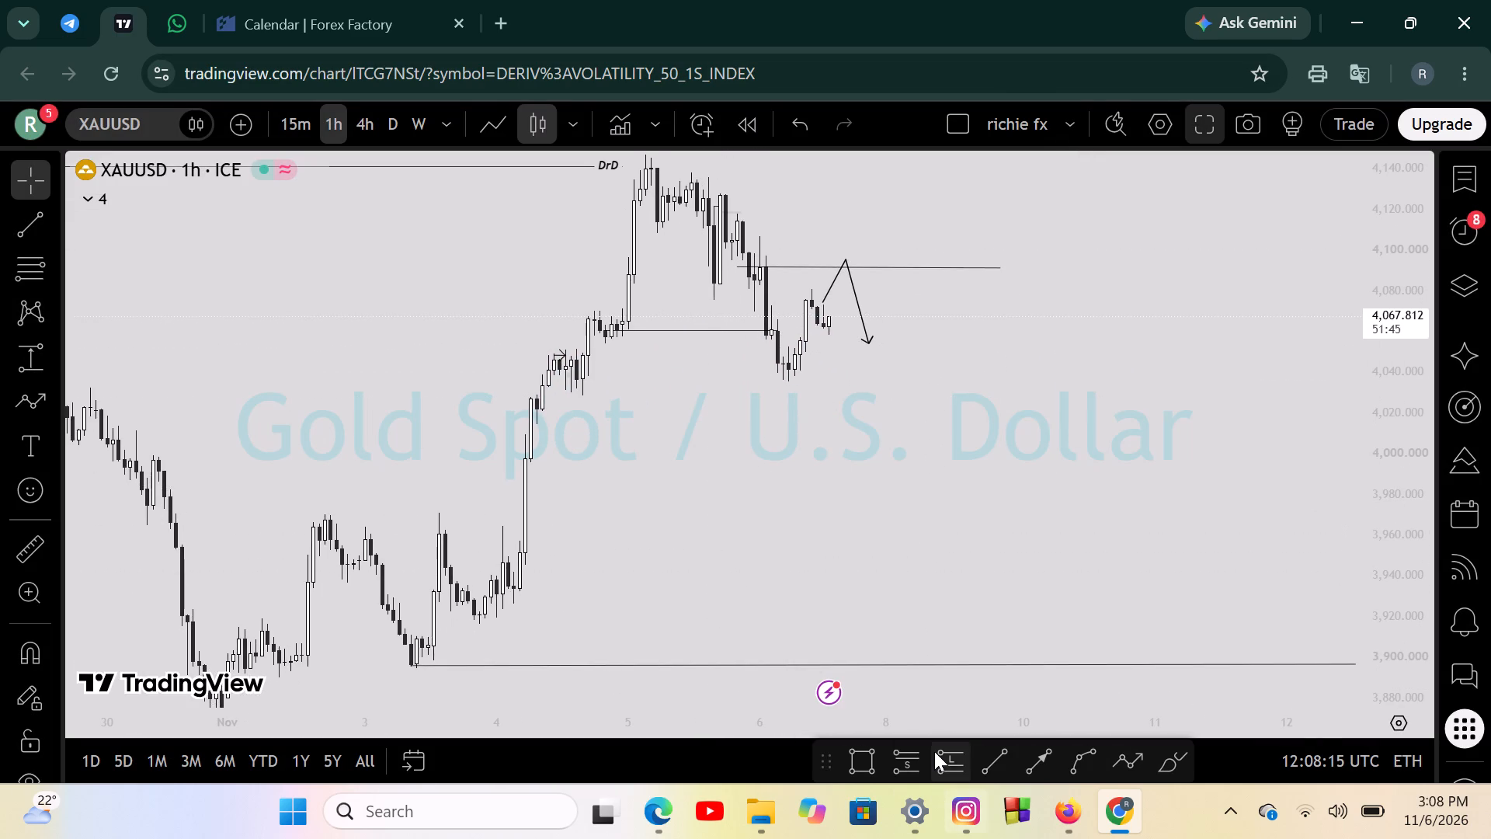
left_click(885, 758)
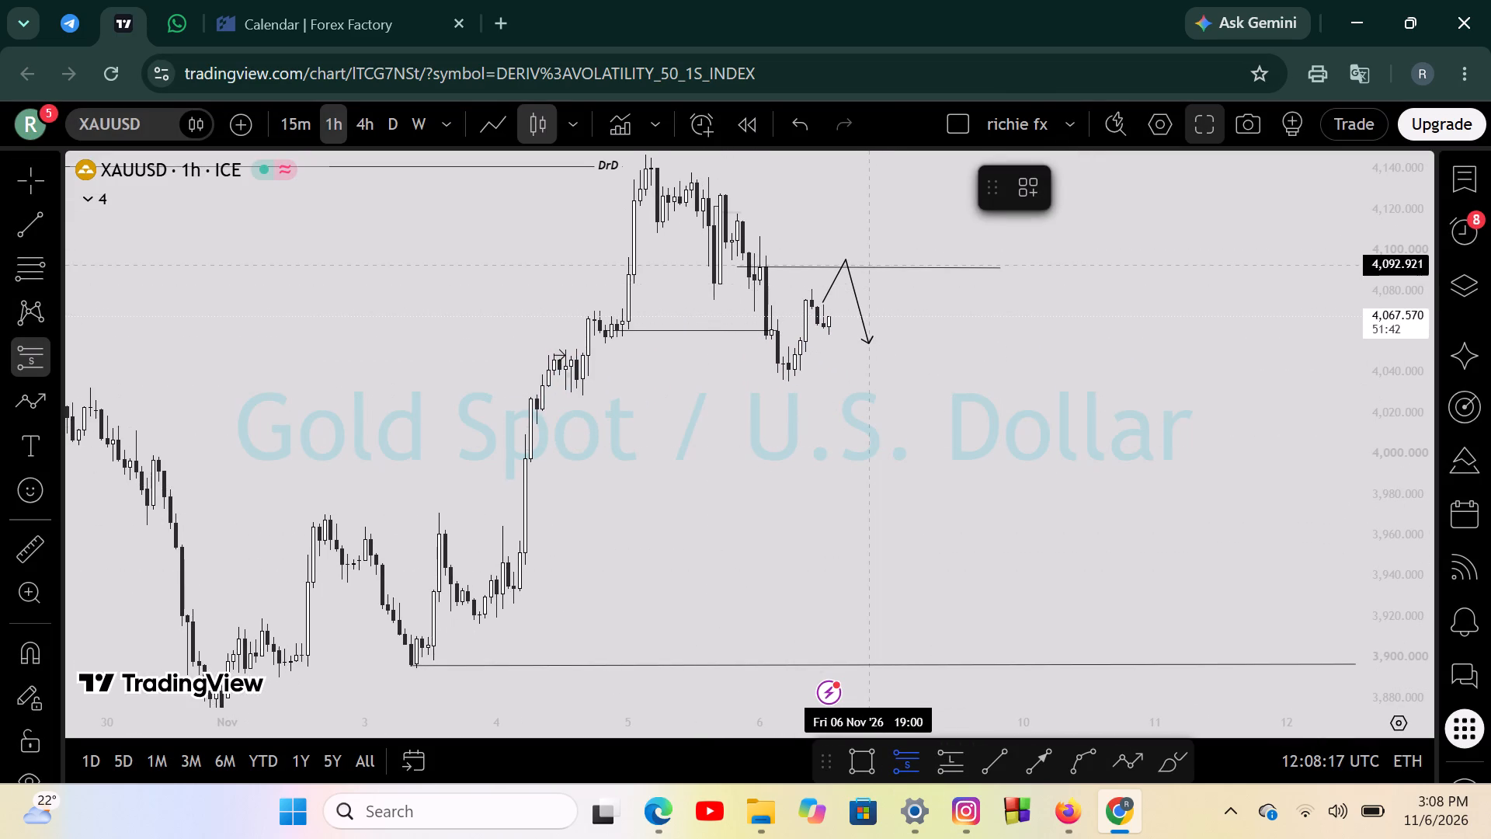
left_click(871, 265)
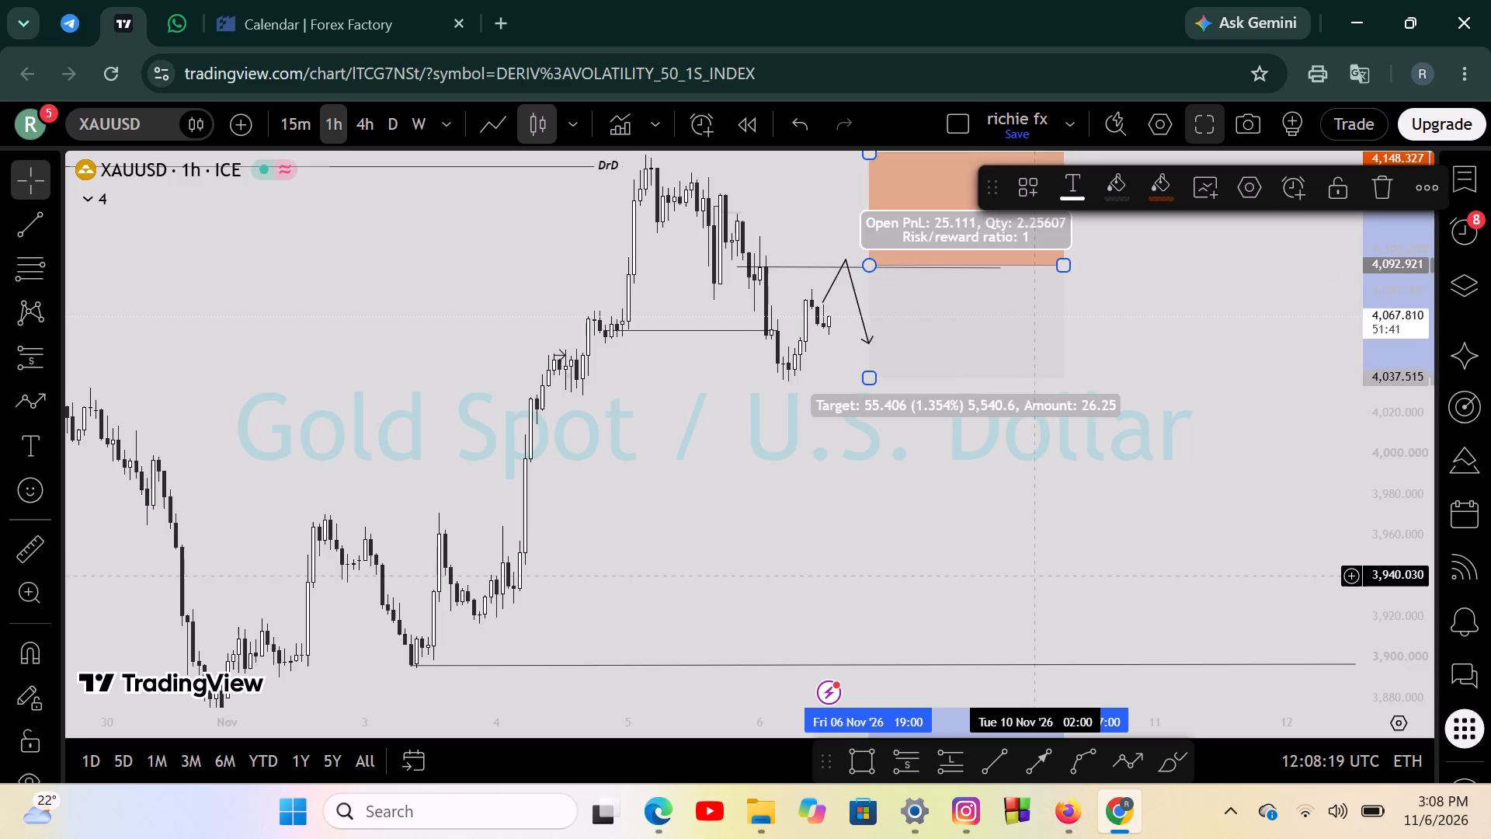
left_click_drag(1028, 557, 1033, 647)
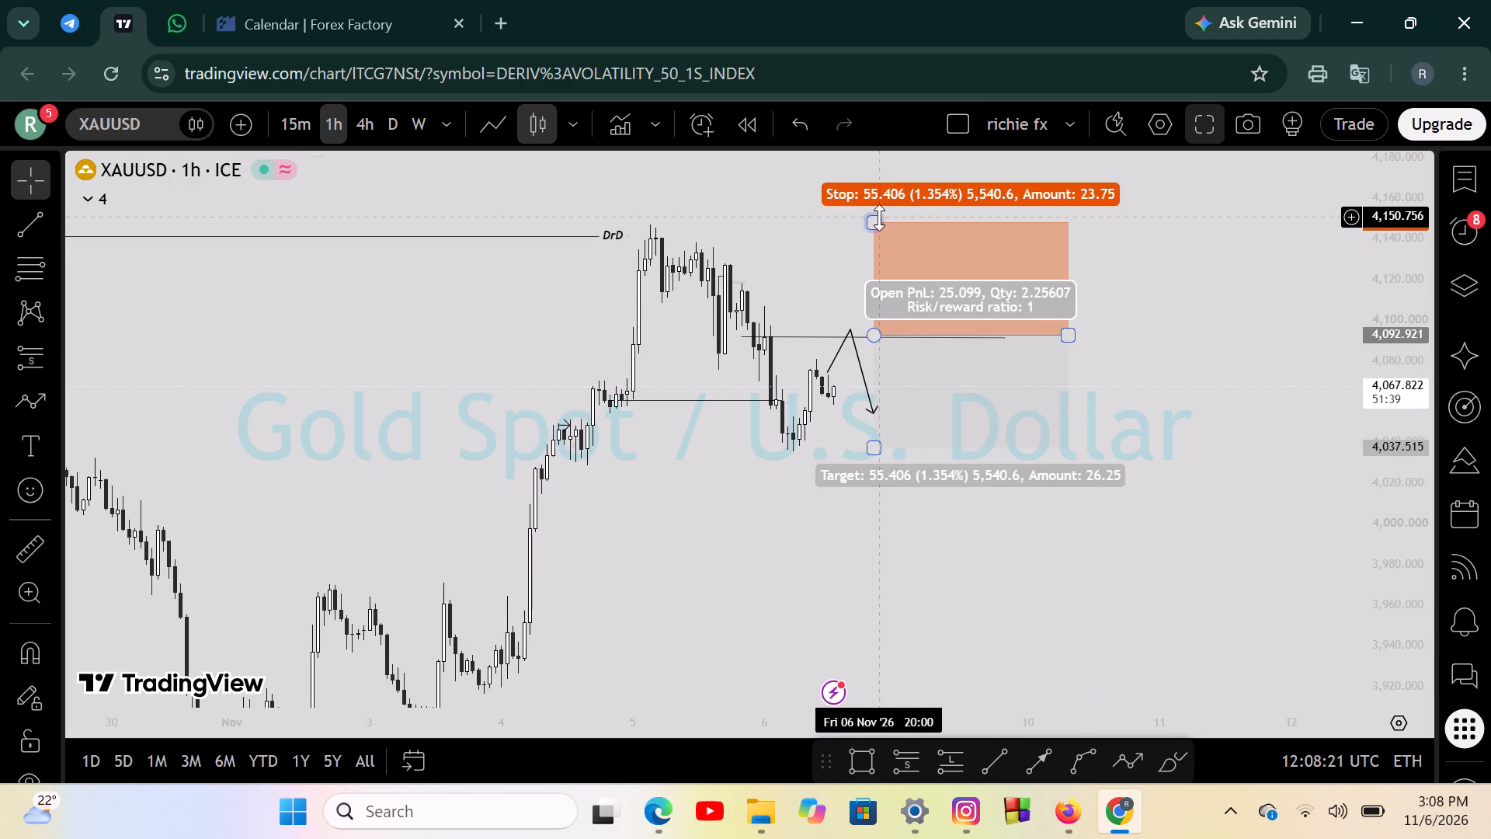
left_click_drag(875, 213, 876, 230)
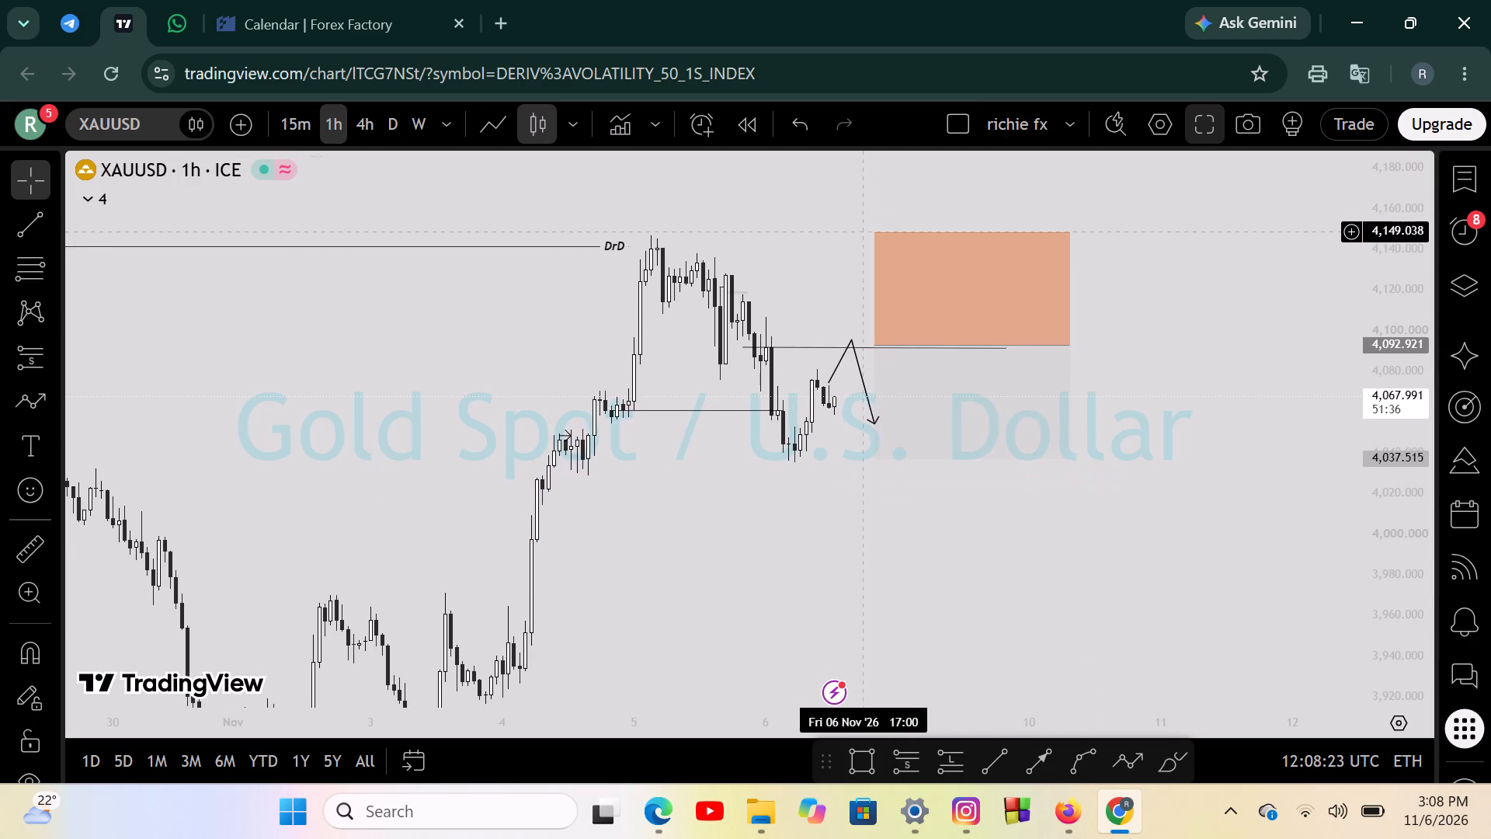
left_click_drag(876, 232, 888, 327)
Extend the short position's target down to 3,898.229, near the horizontal line at the early-November low.
left_click_drag(814, 510, 790, 425)
scroll(787, 420, "down", 4)
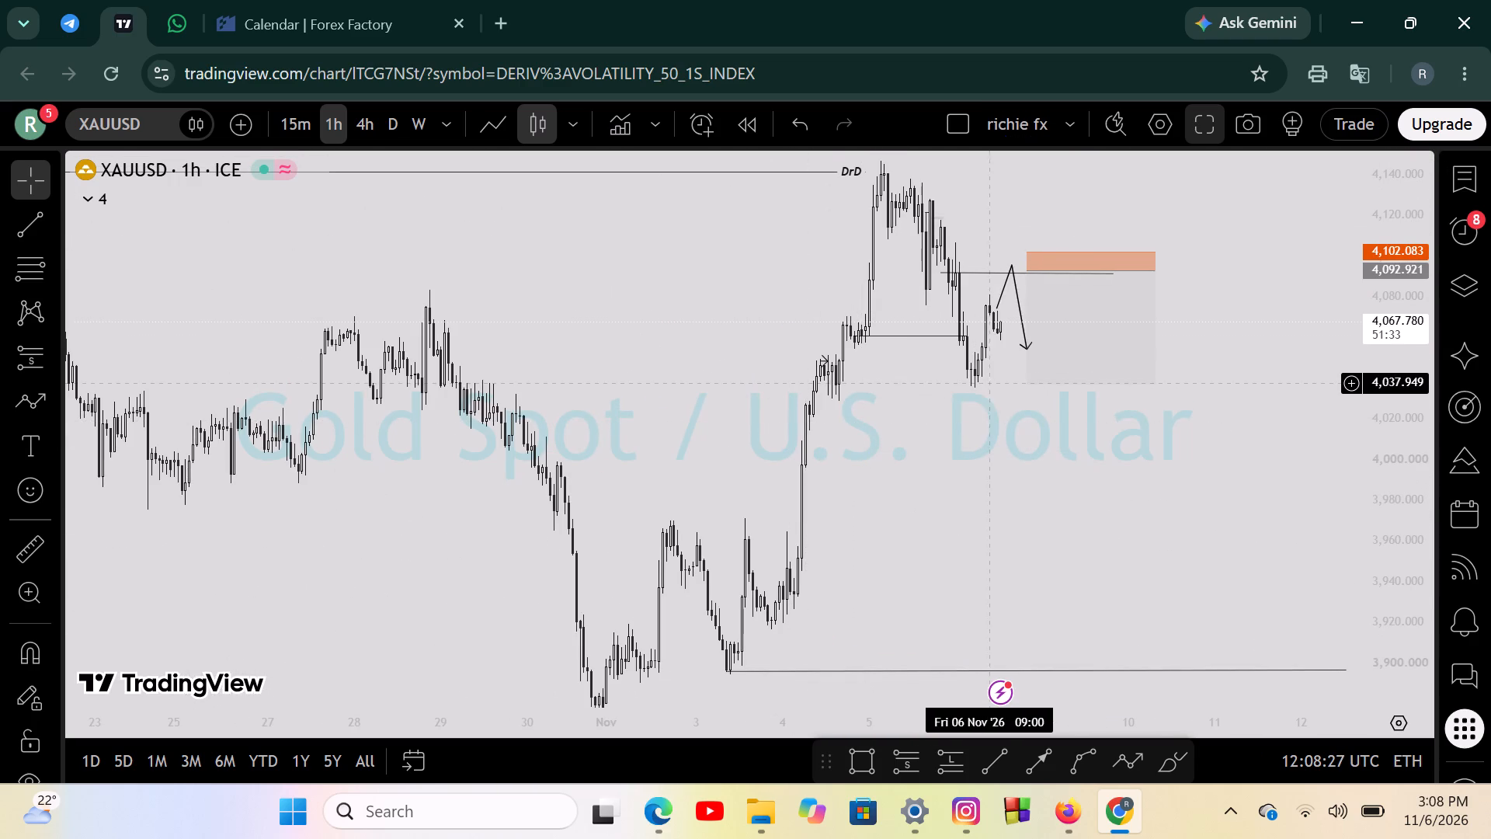
left_click_drag(1027, 380, 998, 611)
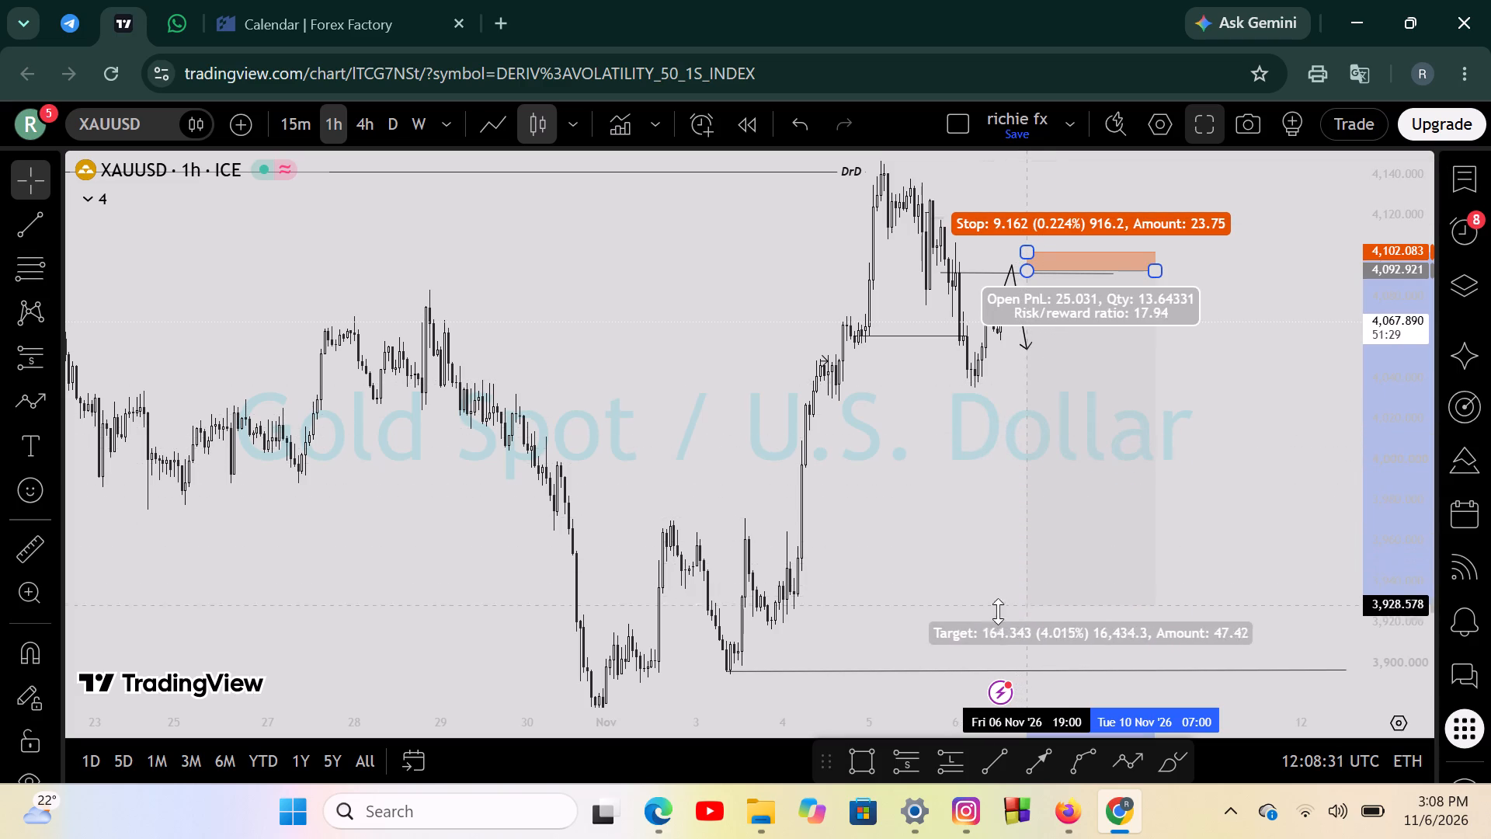
left_click_drag(998, 611, 983, 667)
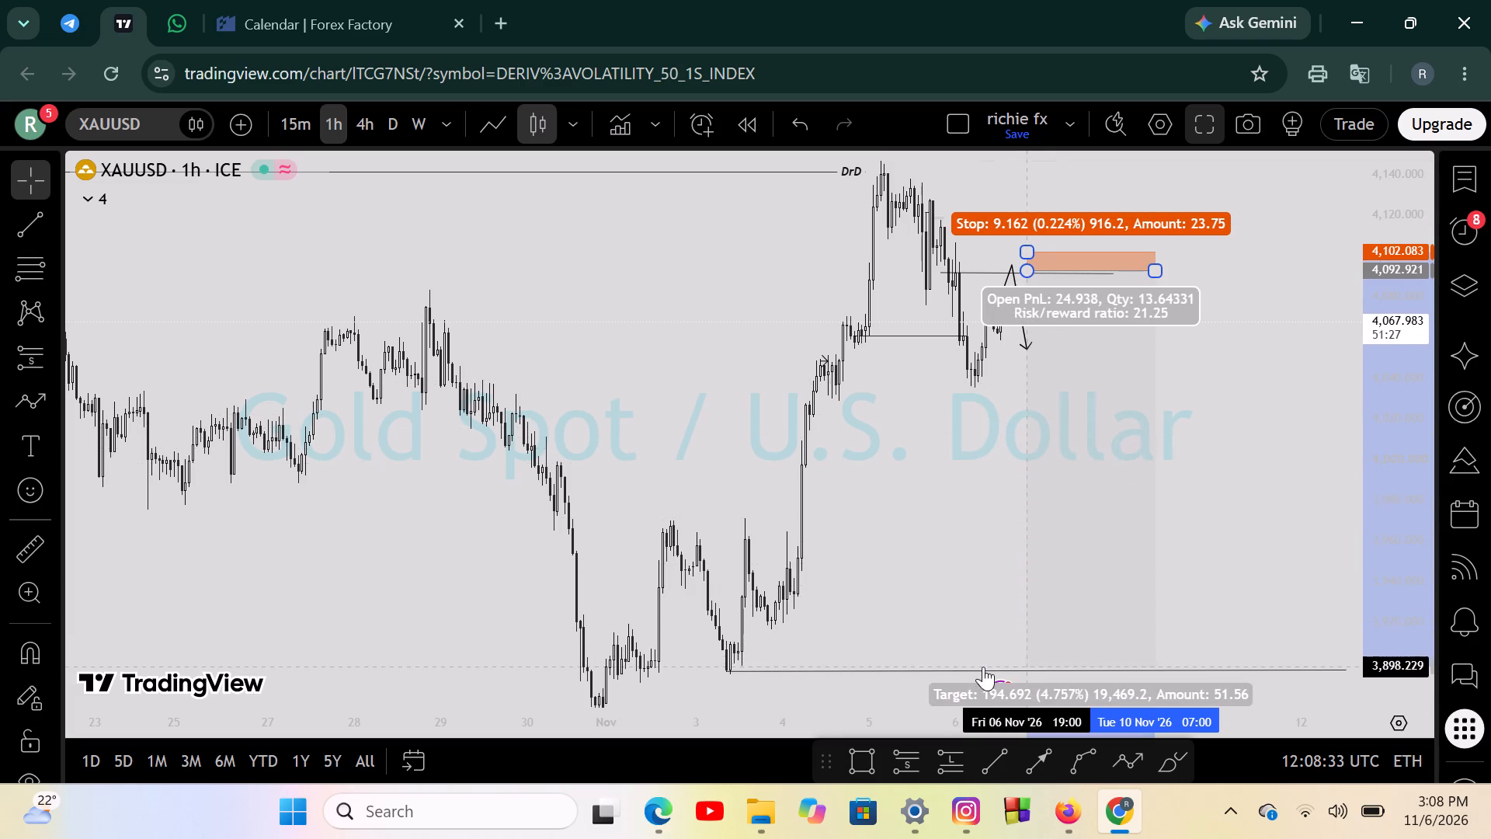
left_click(923, 563)
Examine the short position against recent and older XAUUSD one-hour price action and the marked levels.
left_click_drag(922, 534, 874, 633)
scroll(805, 555, "up", 5)
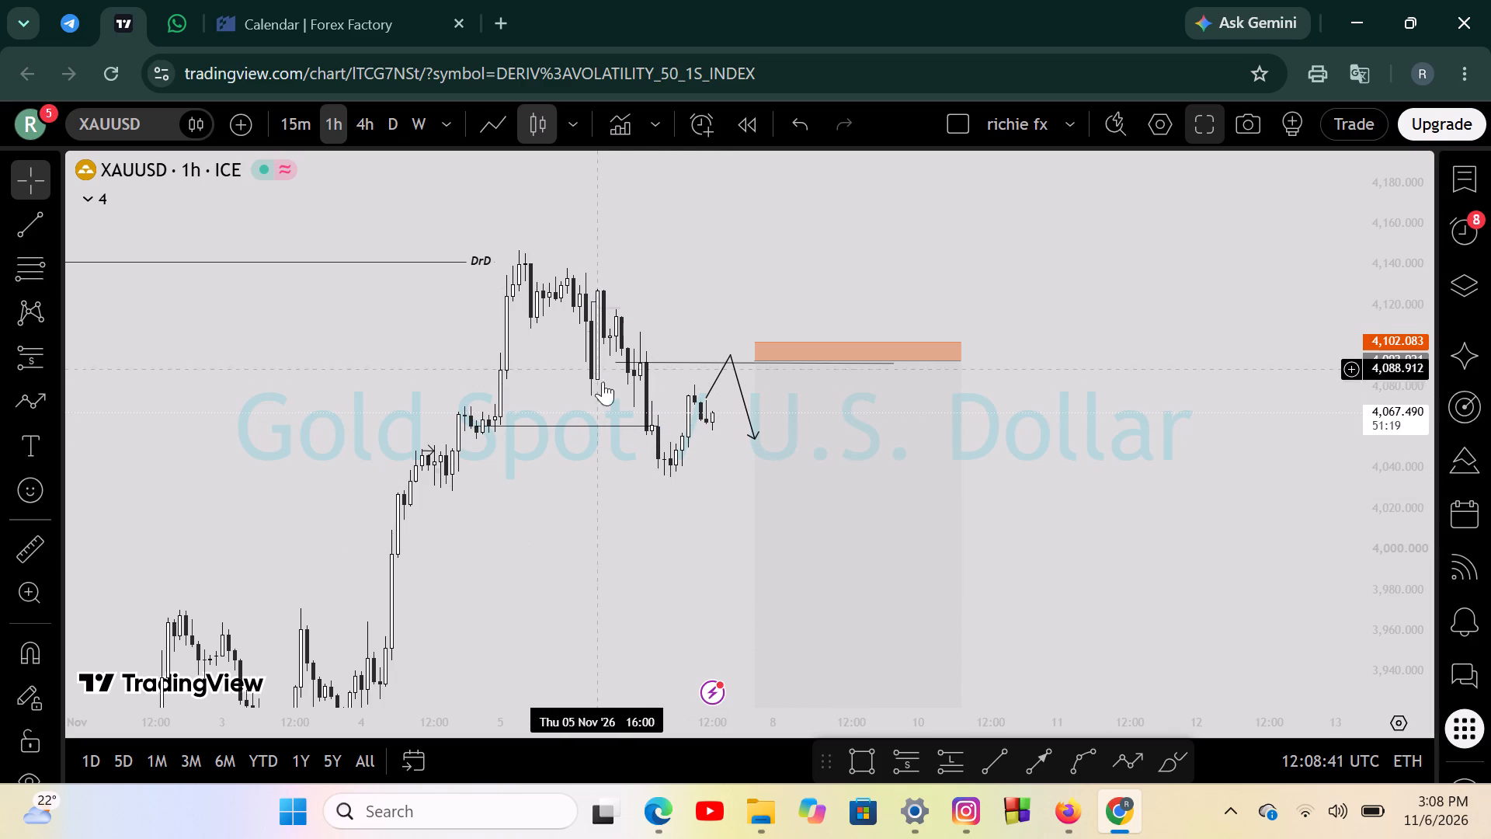
scroll(484, 364, "down", 2)
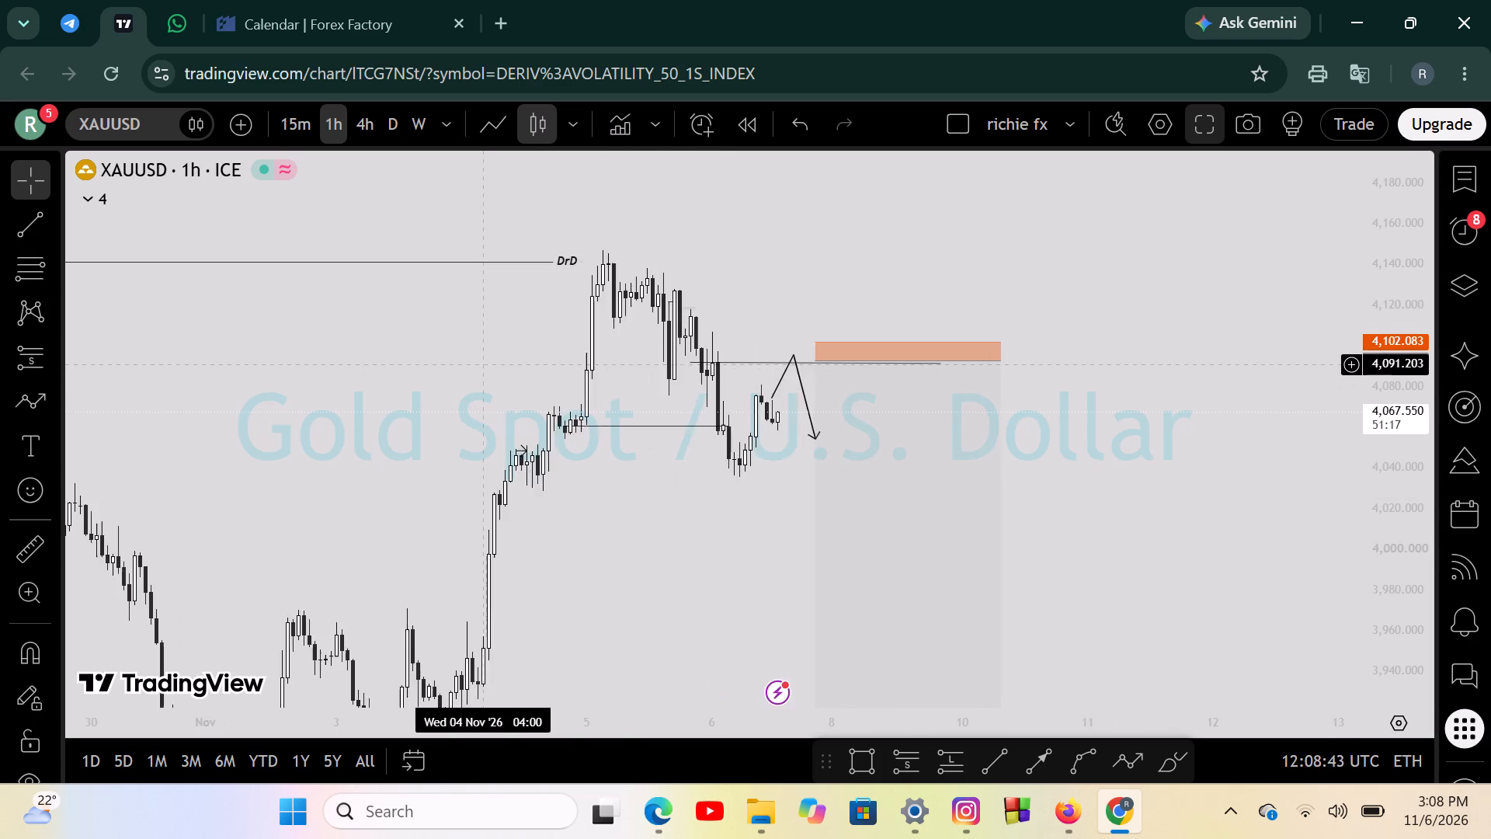
scroll(484, 364, "down", 3)
scroll(565, 427, "down", 3)
left_click_drag(782, 461, 769, 442)
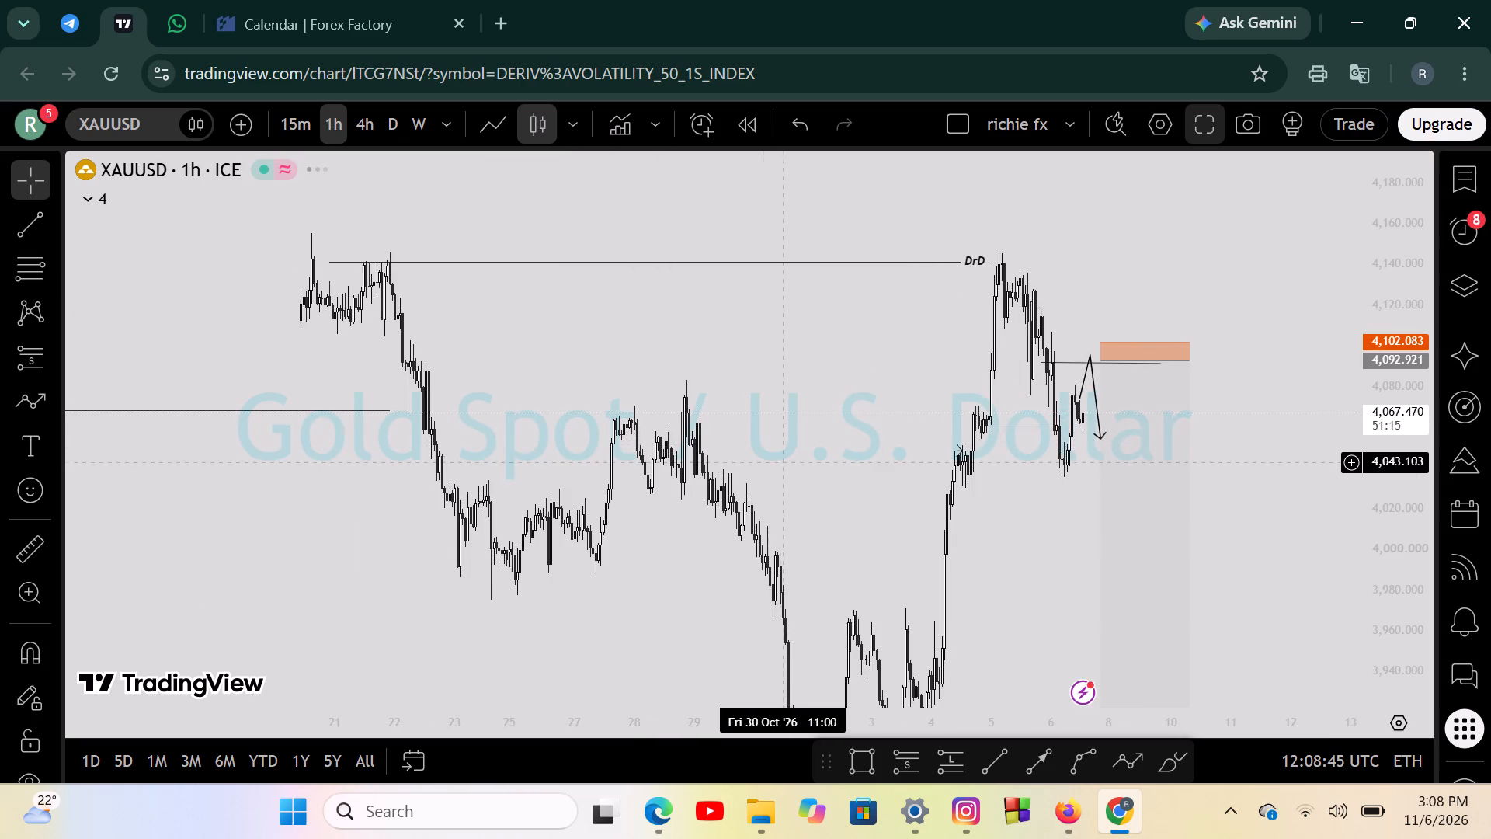
left_click_drag(769, 442, 618, 353)
scroll(1063, 382, "up", 4)
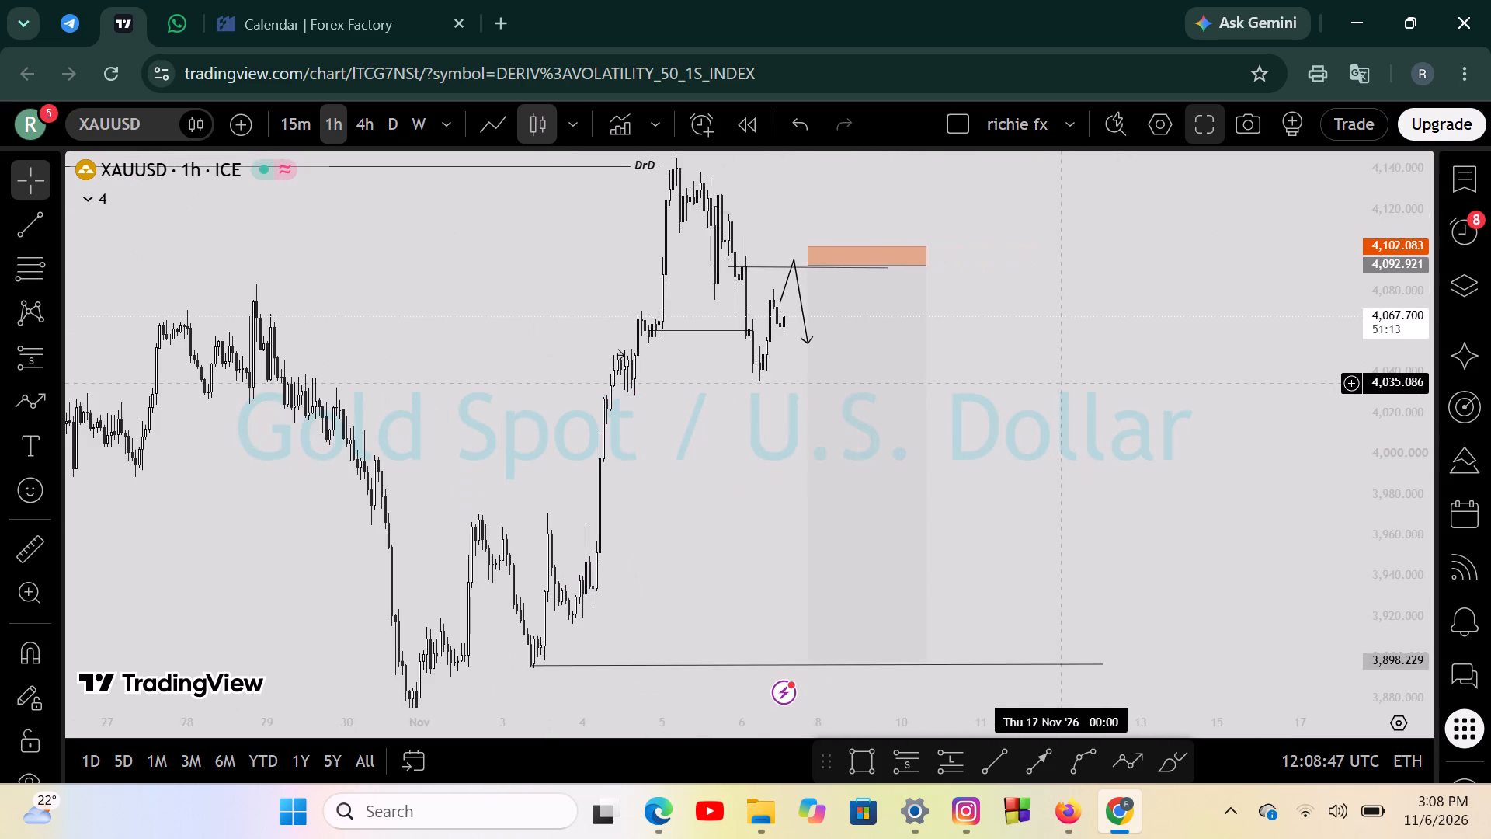
scroll(1061, 383, "up", 2)
scroll(1061, 384, "down", 3)
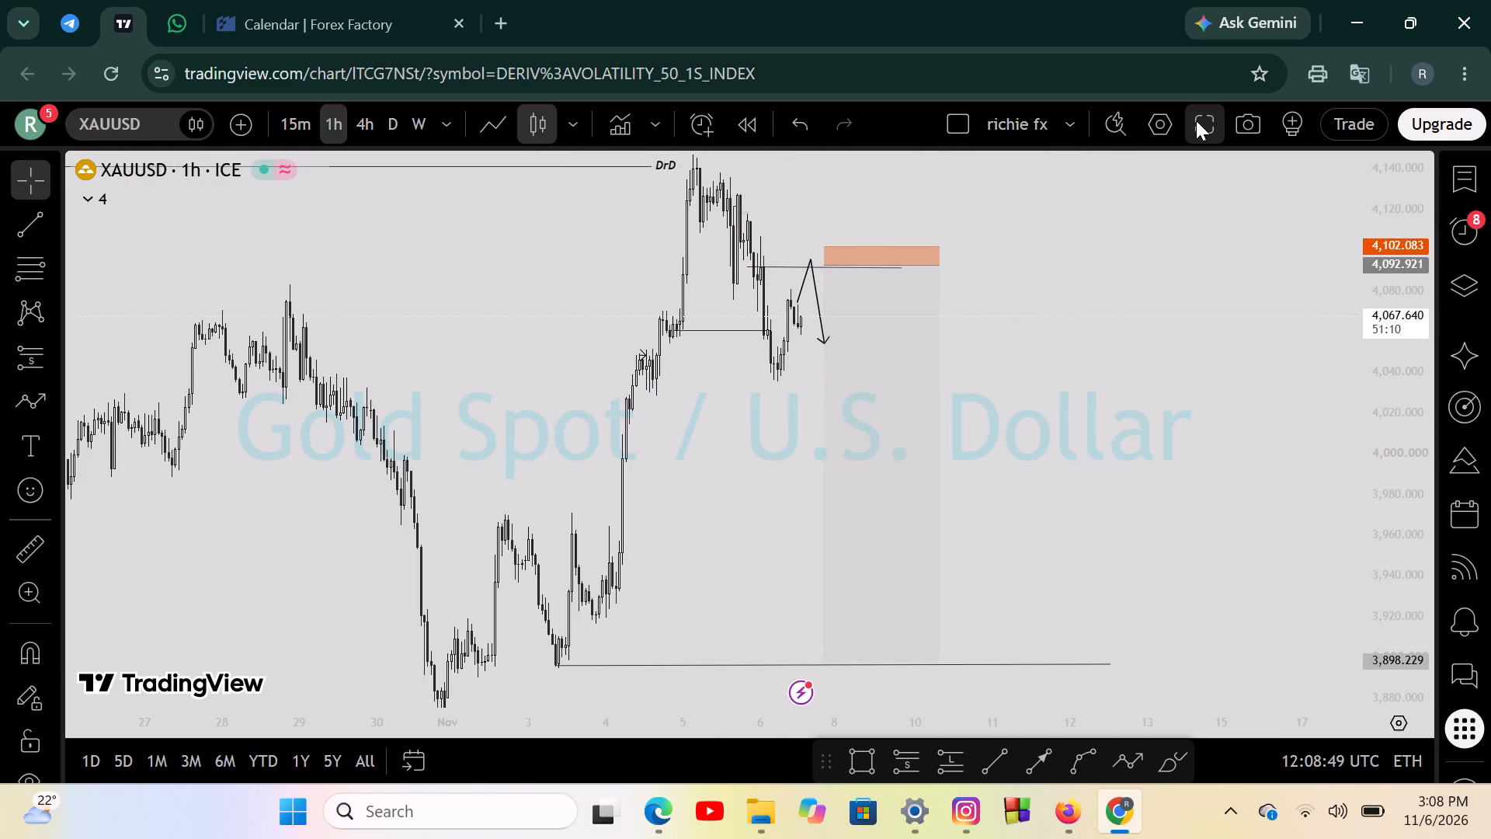
Hide the side panels to enlarge the chart, framing the short position from its stop to its target.
left_click(1196, 120)
scroll(662, 383, "up", 4)
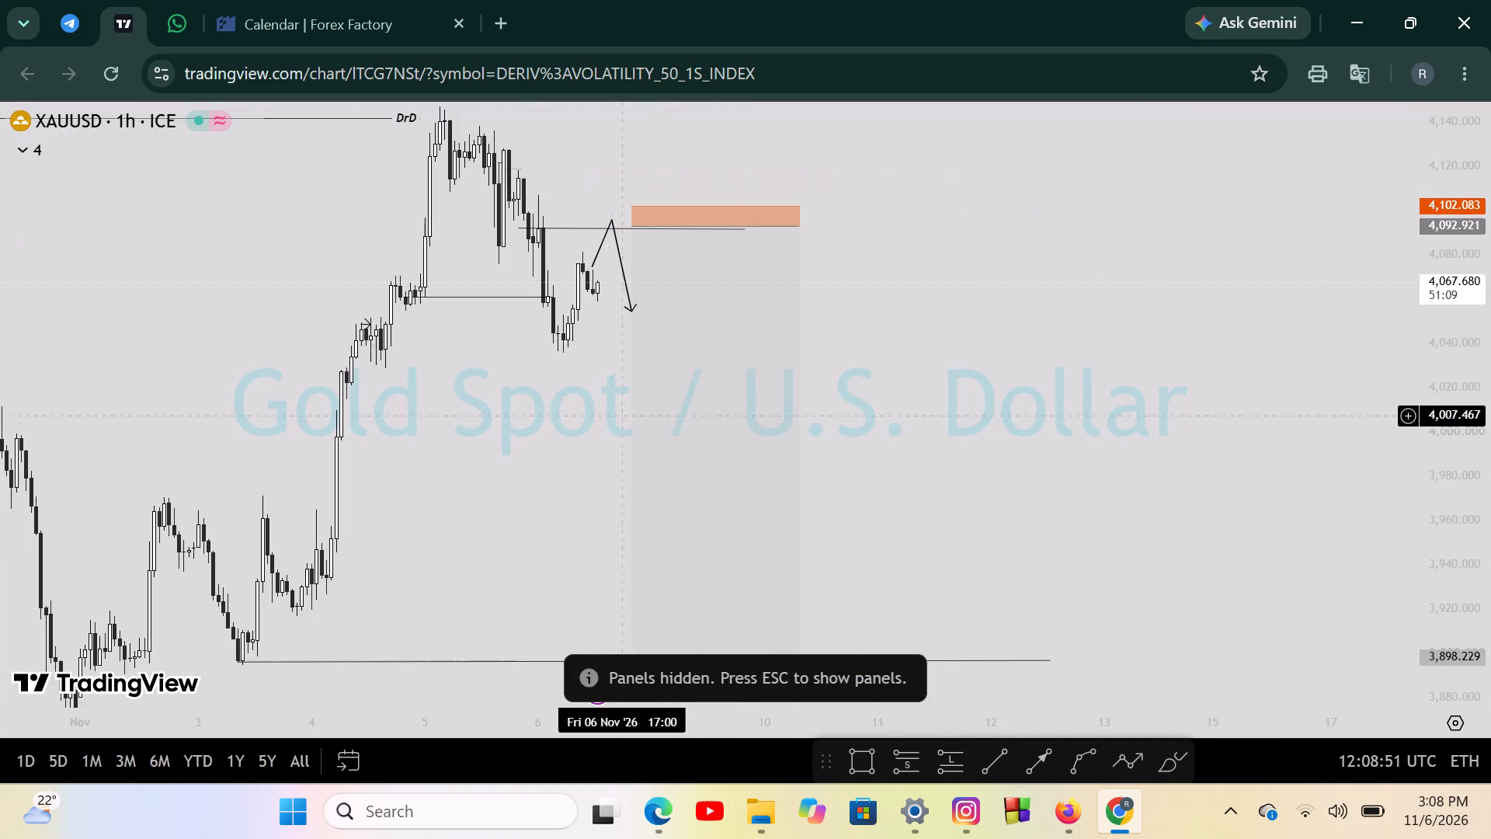
left_click_drag(568, 402, 803, 376)
left_click_drag(1239, 357, 1287, 433)
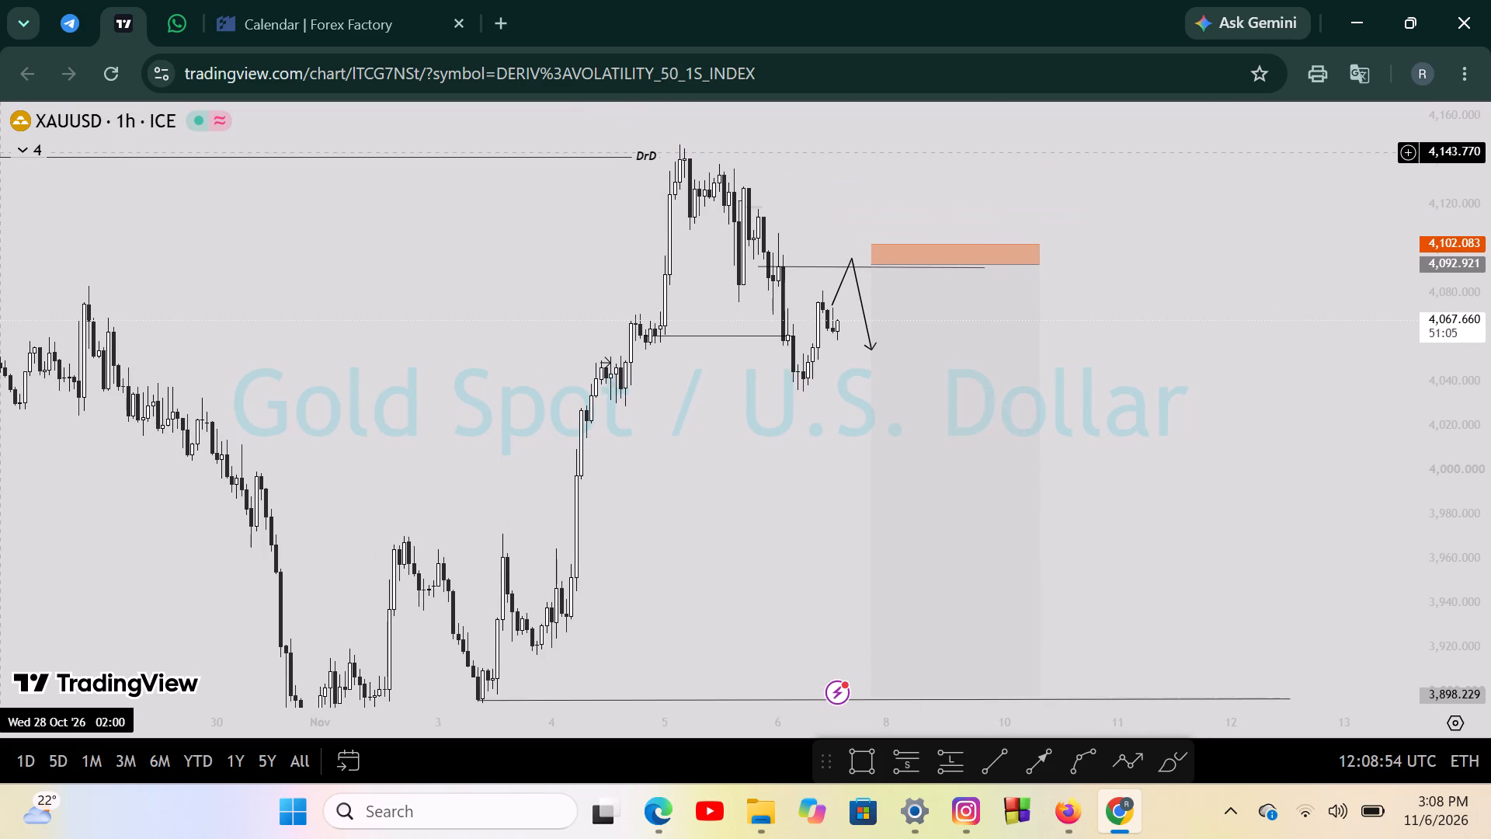
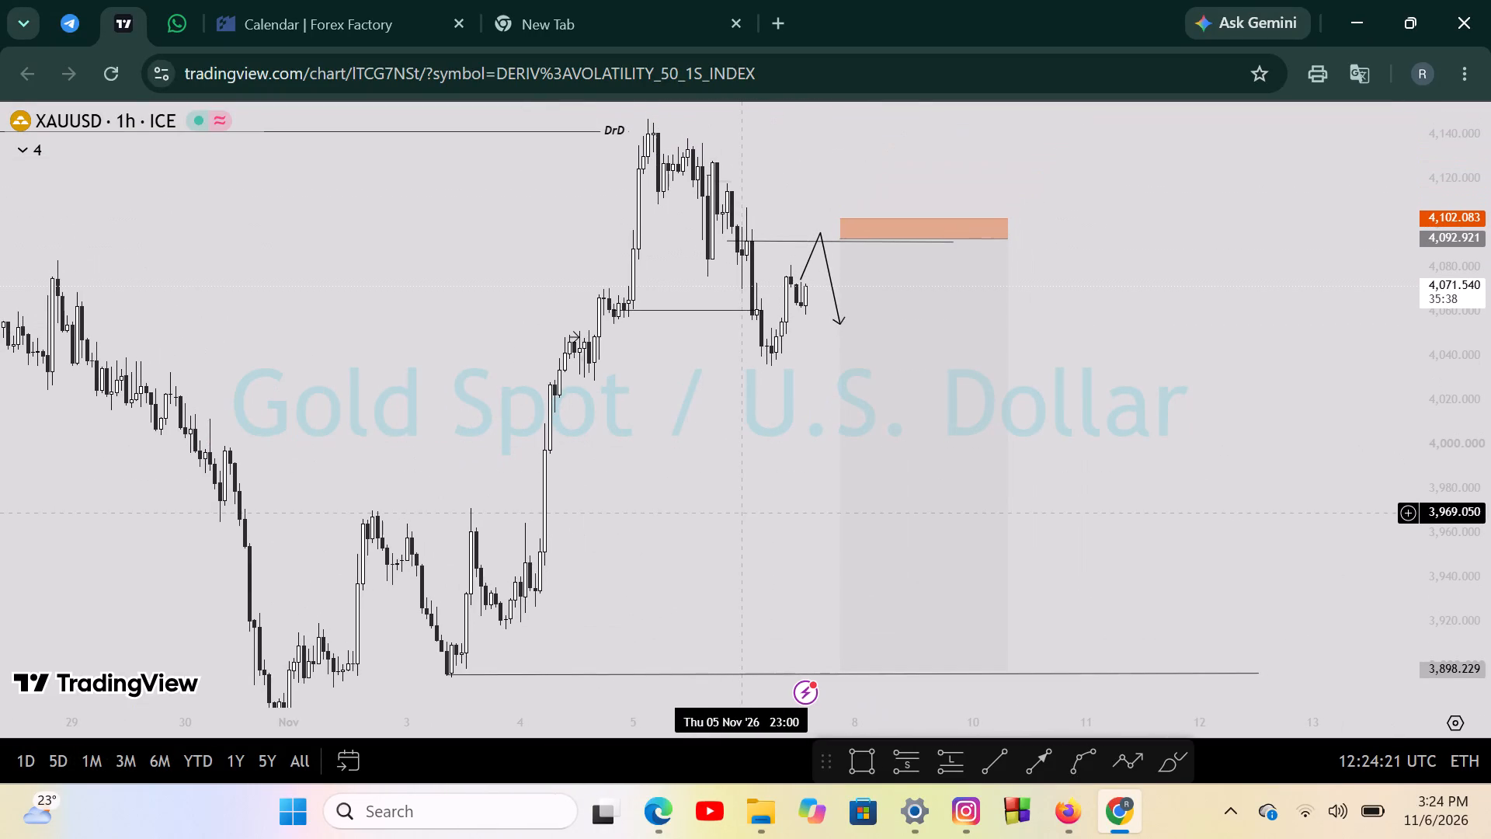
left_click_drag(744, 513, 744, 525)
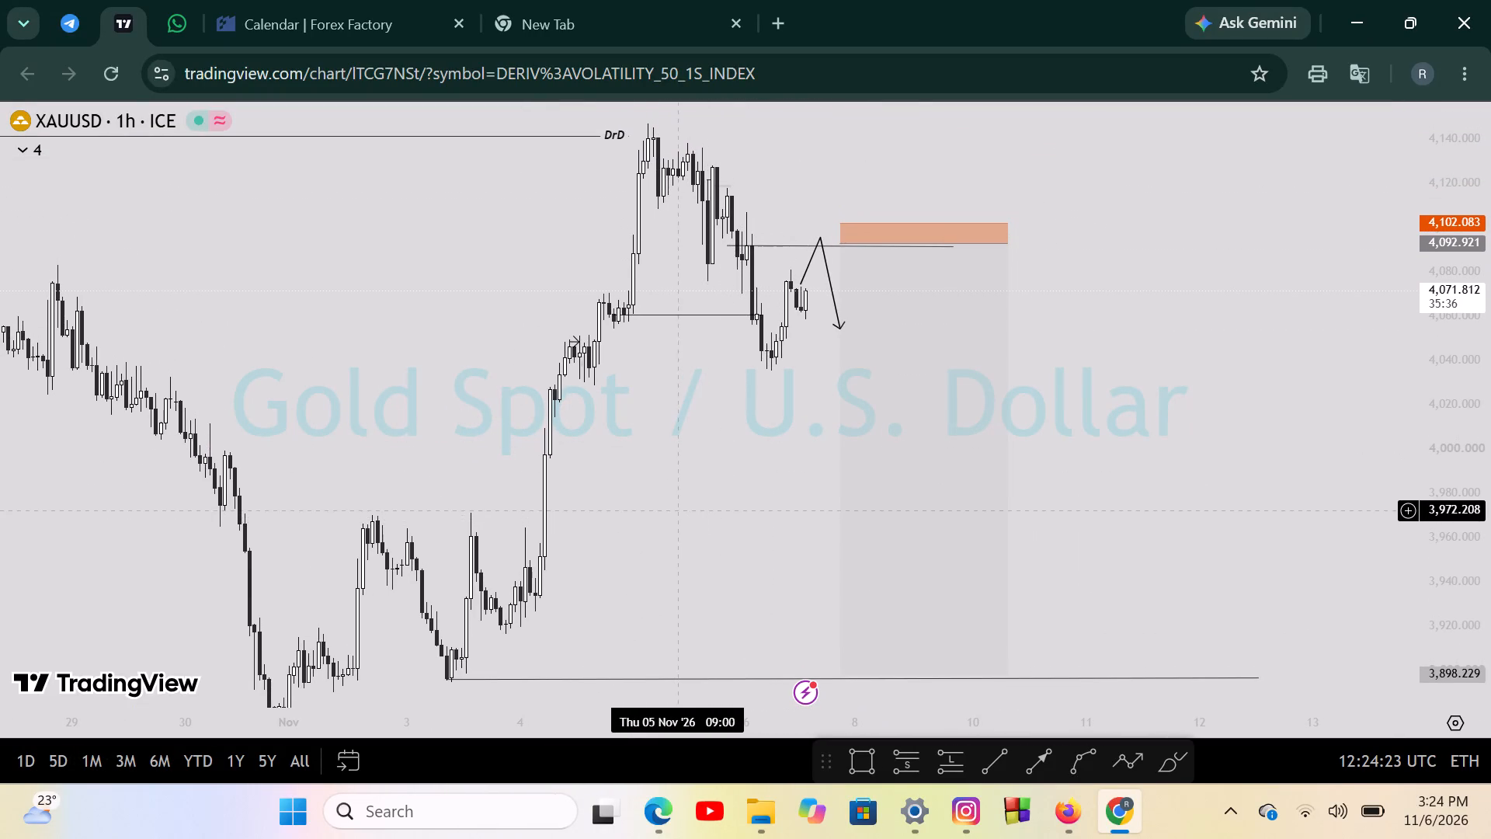
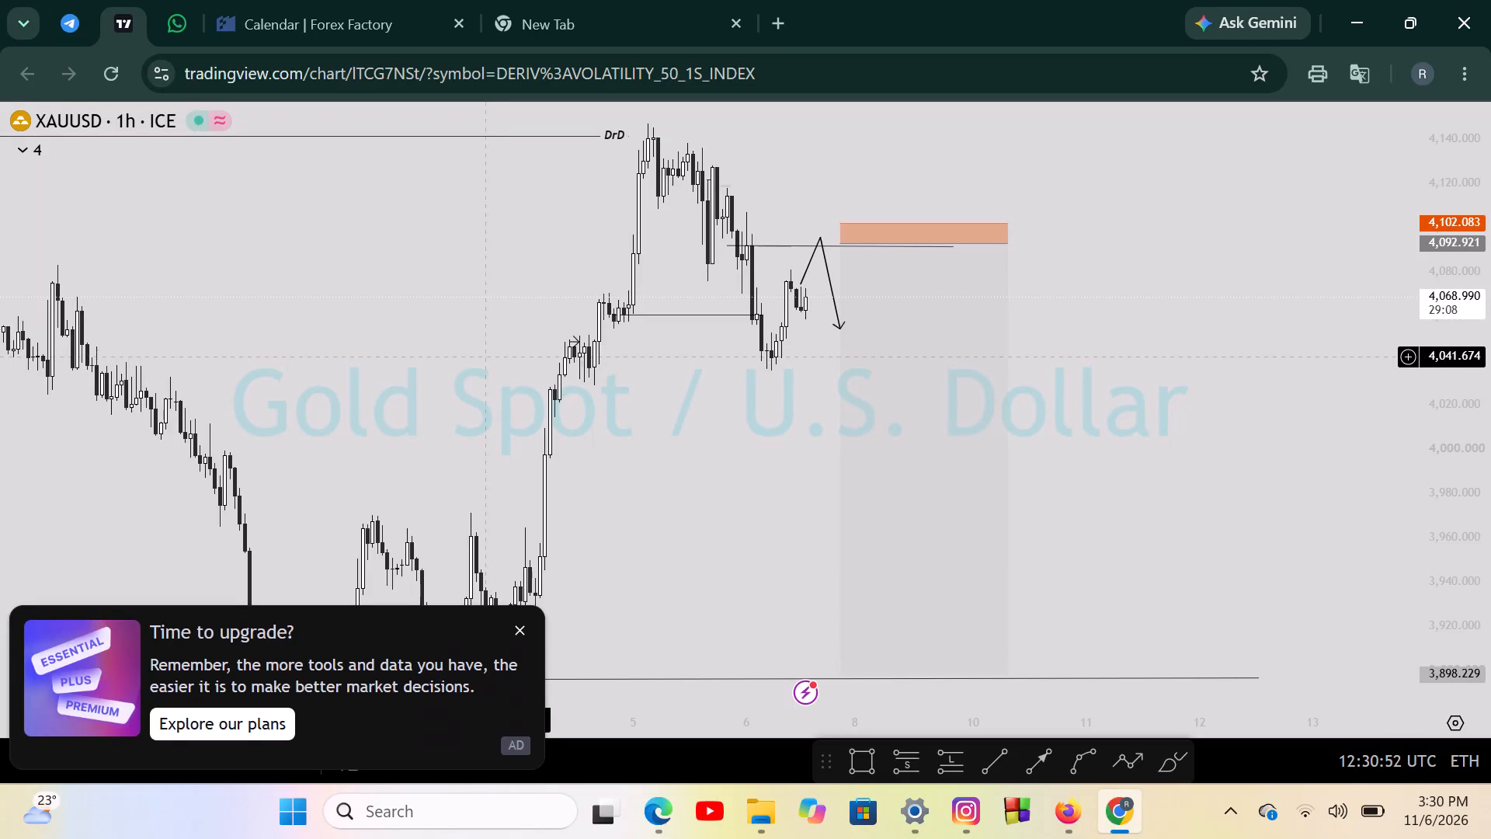
Close the Chrome window containing the XAUUSD one-hour chart.
left_click(1487, 5)
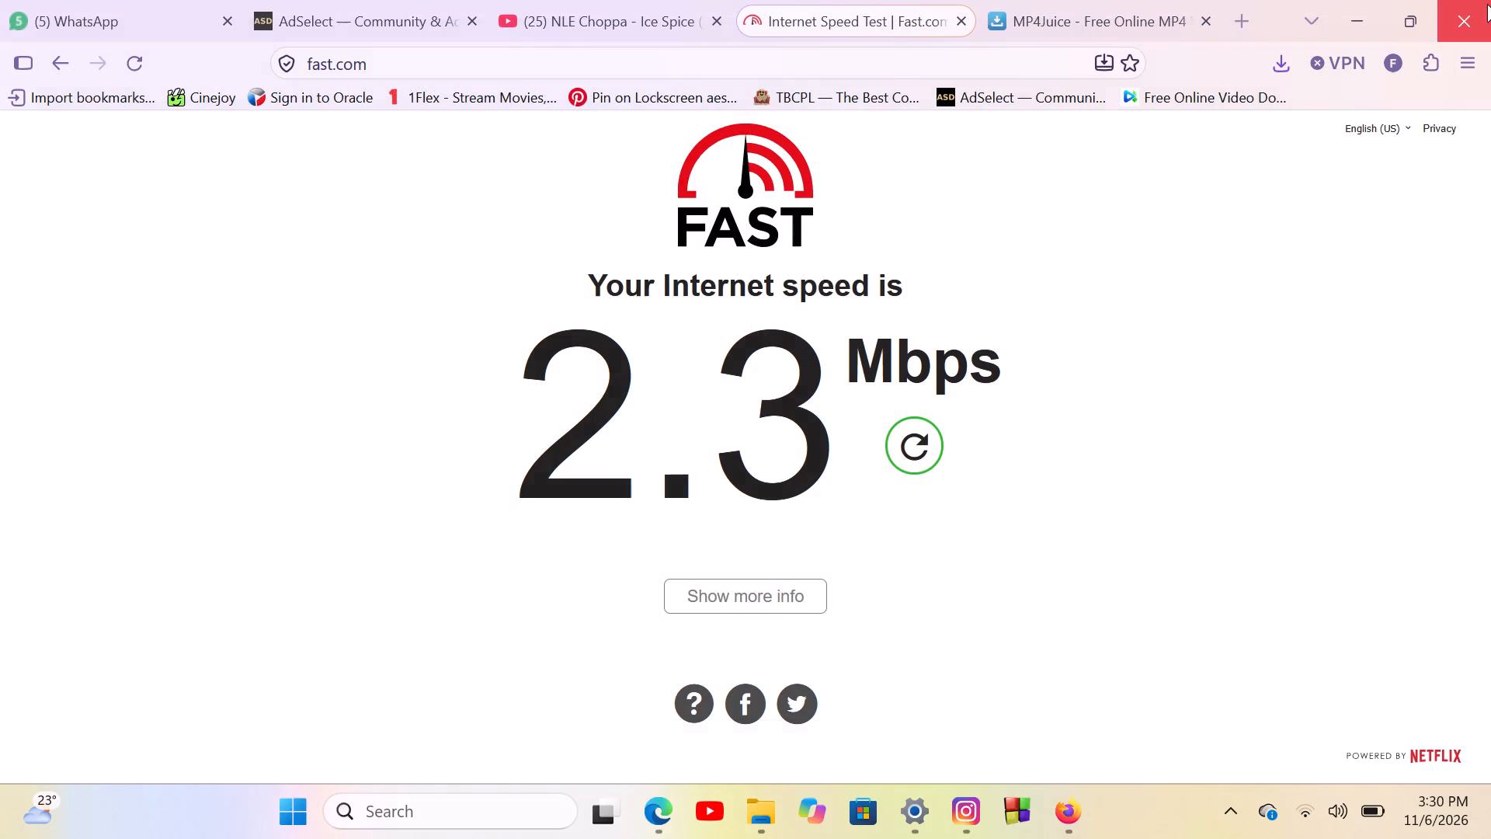